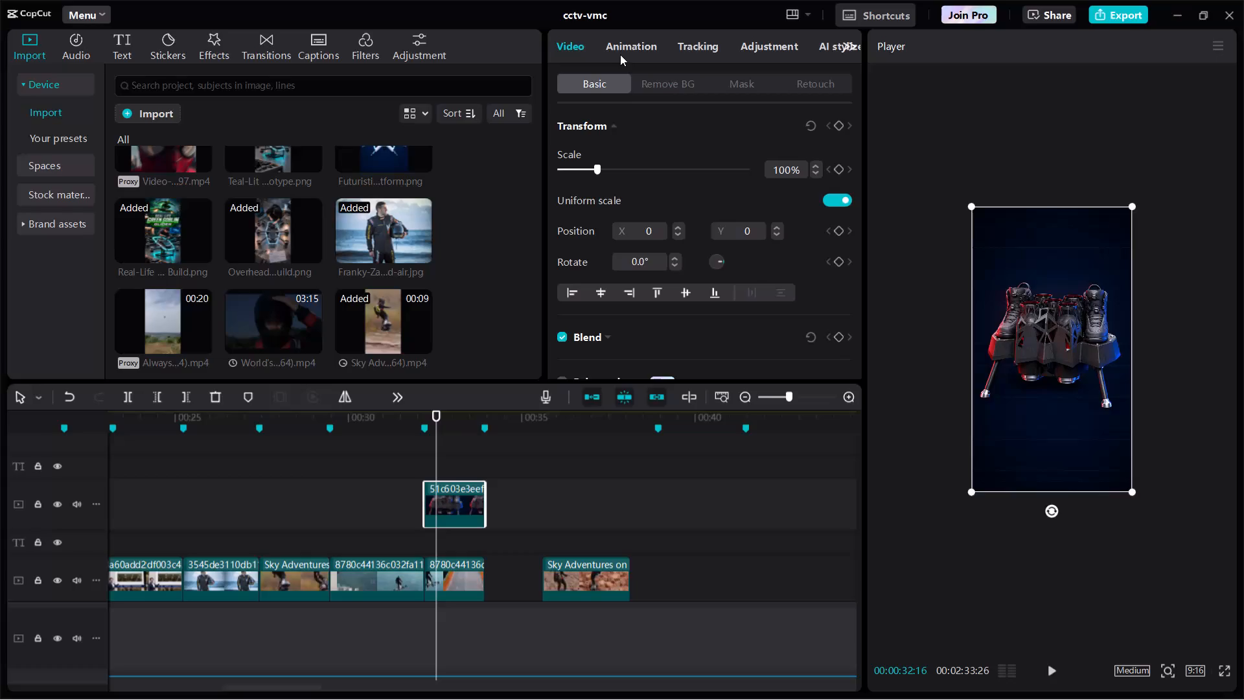
Apply the Zoom 1 combo animation to the flyboard image clip on the overlay track and preview the playback.
{"action": "left_click", "coordinate": [640, 59]}
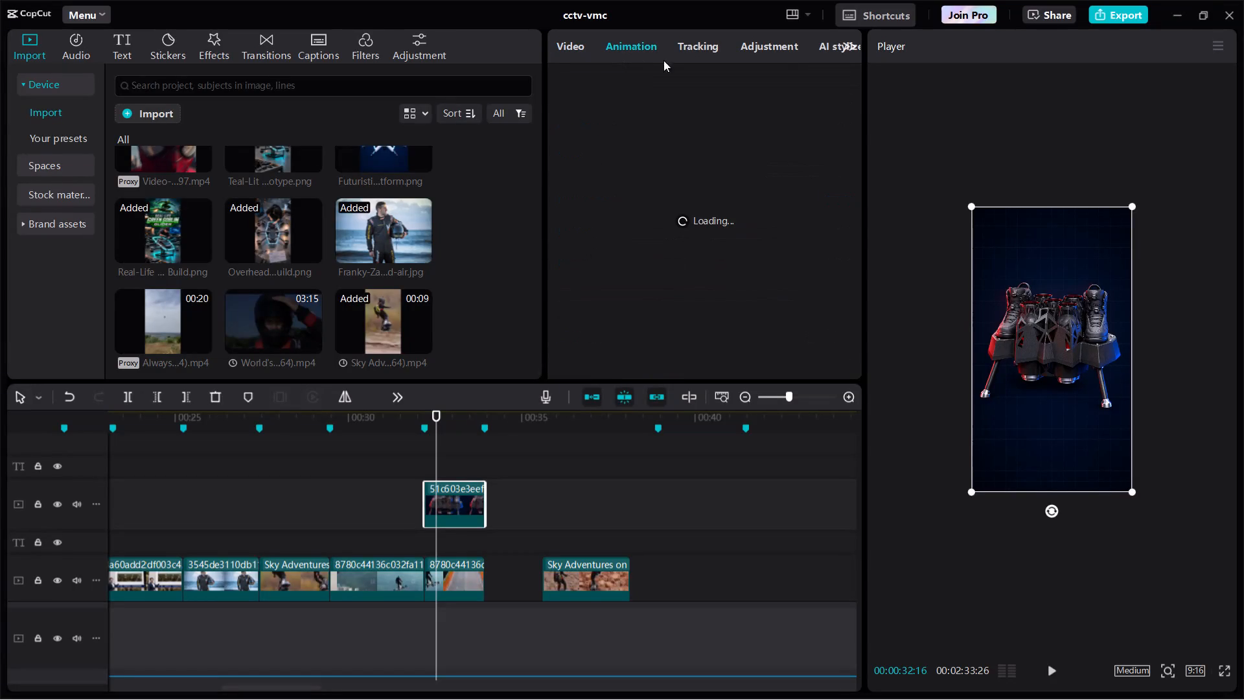
{"action": "left_click", "coordinate": [808, 82]}
{"action": "left_click", "coordinate": [808, 82]}
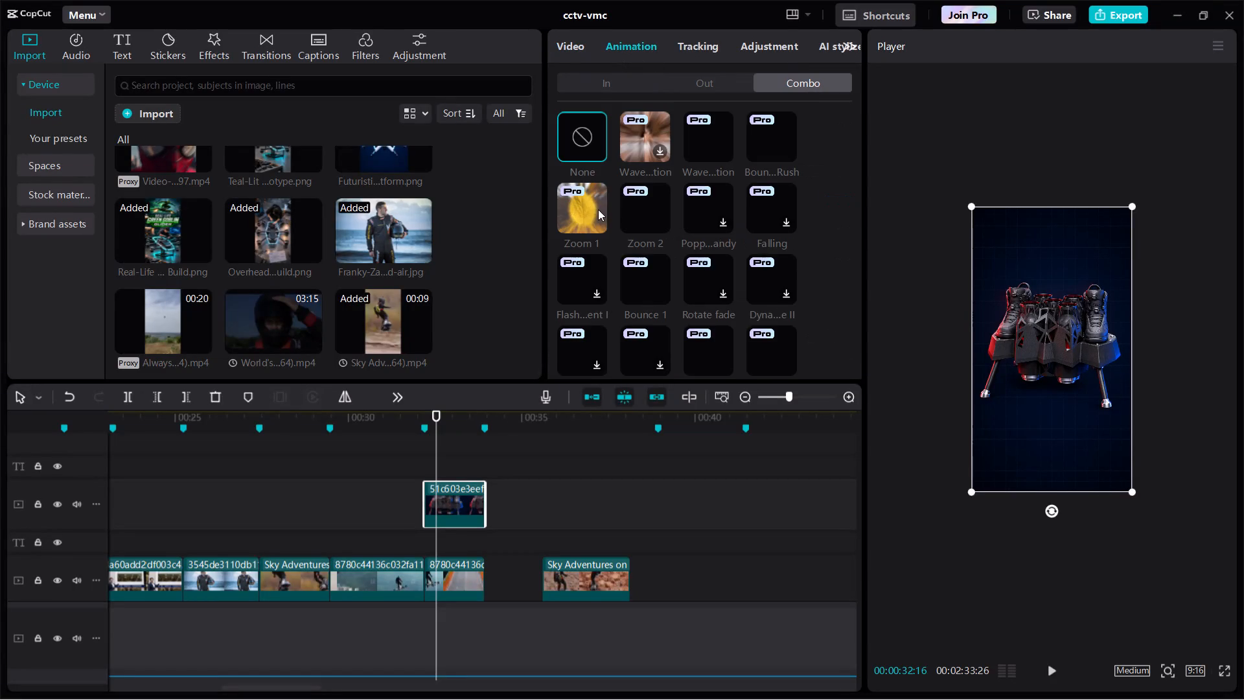
{"action": "left_click", "coordinate": [584, 222]}
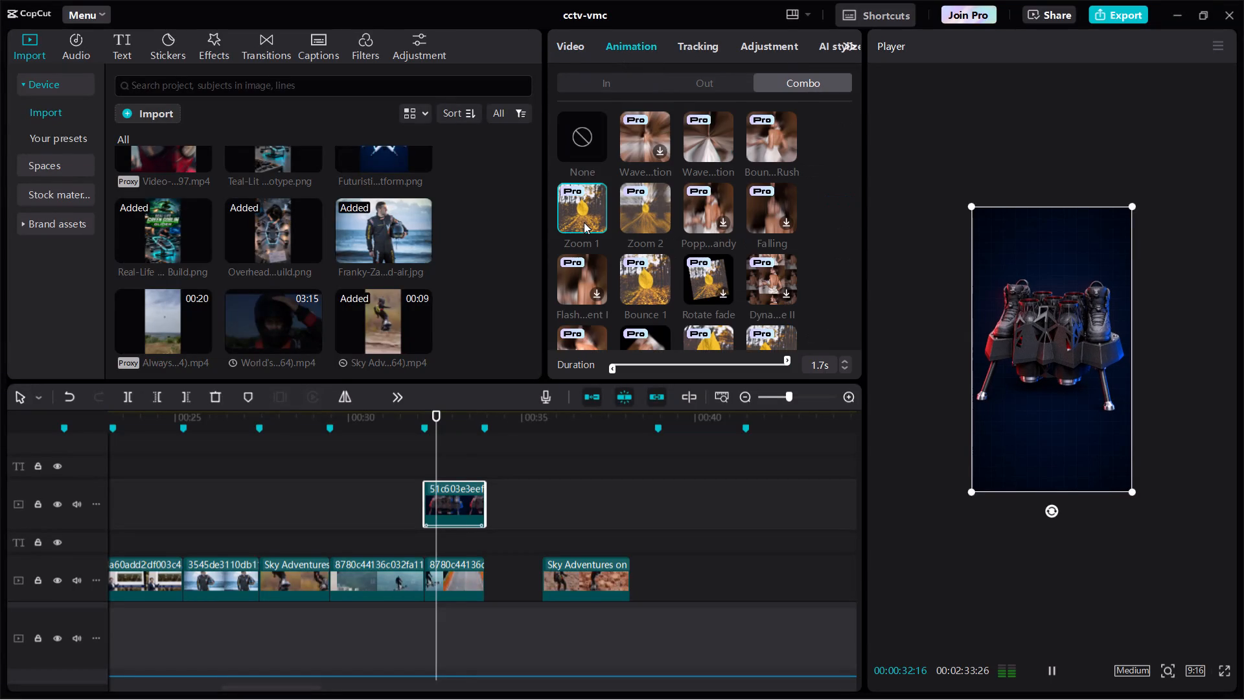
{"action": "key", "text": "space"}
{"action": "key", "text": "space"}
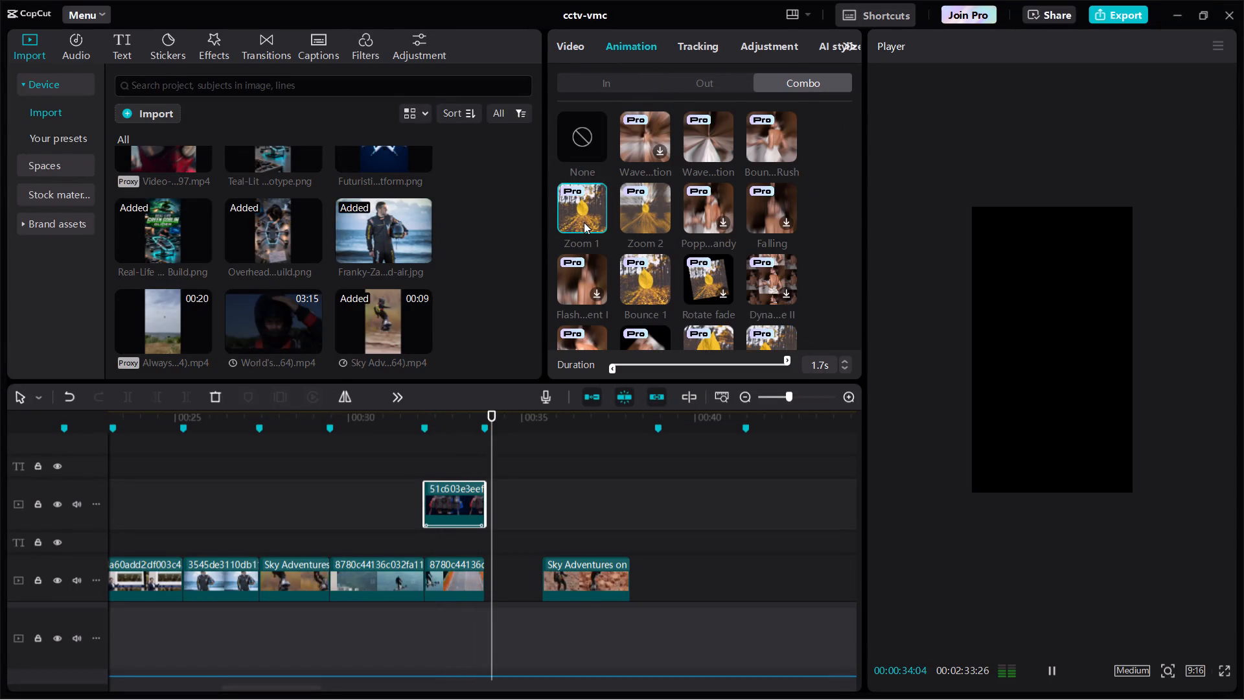
{"action": "left_click", "coordinate": [485, 458]}
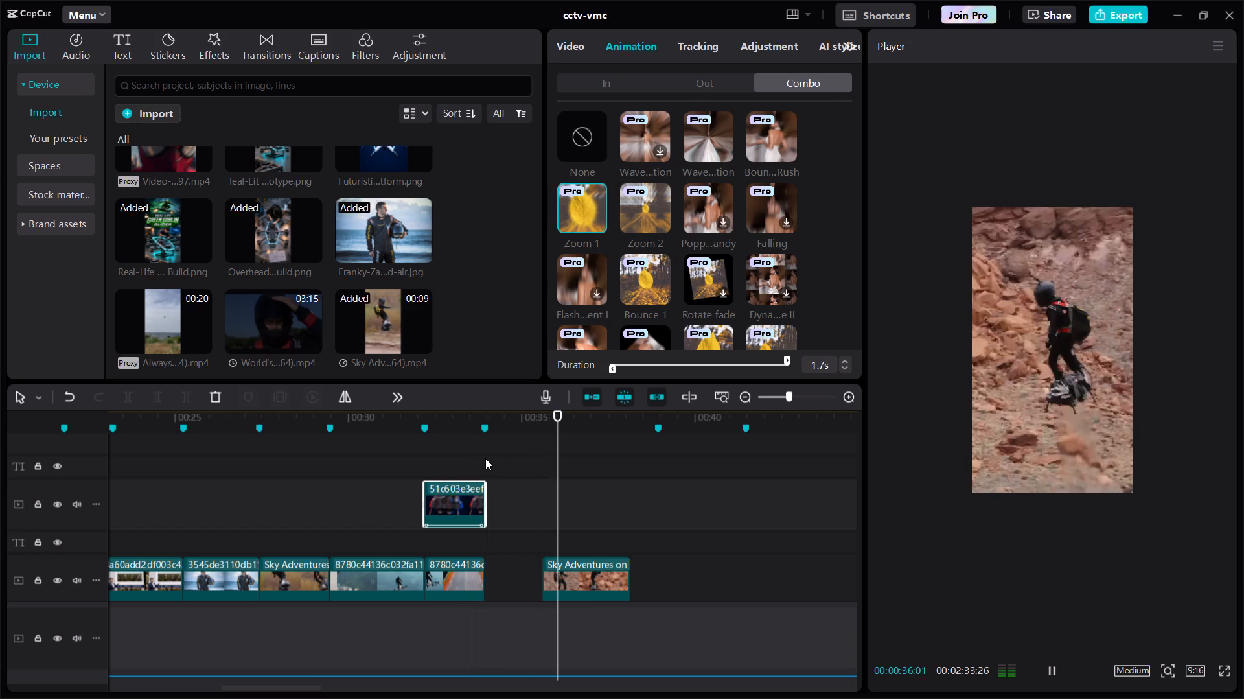
Switch to the browser and examine the "flyboard air png" image results, opening the Instagram flyboard video result in a separate tab.
{"action": "key", "text": "alt+Tab"}
{"action": "left_click", "coordinate": [1011, 393]}
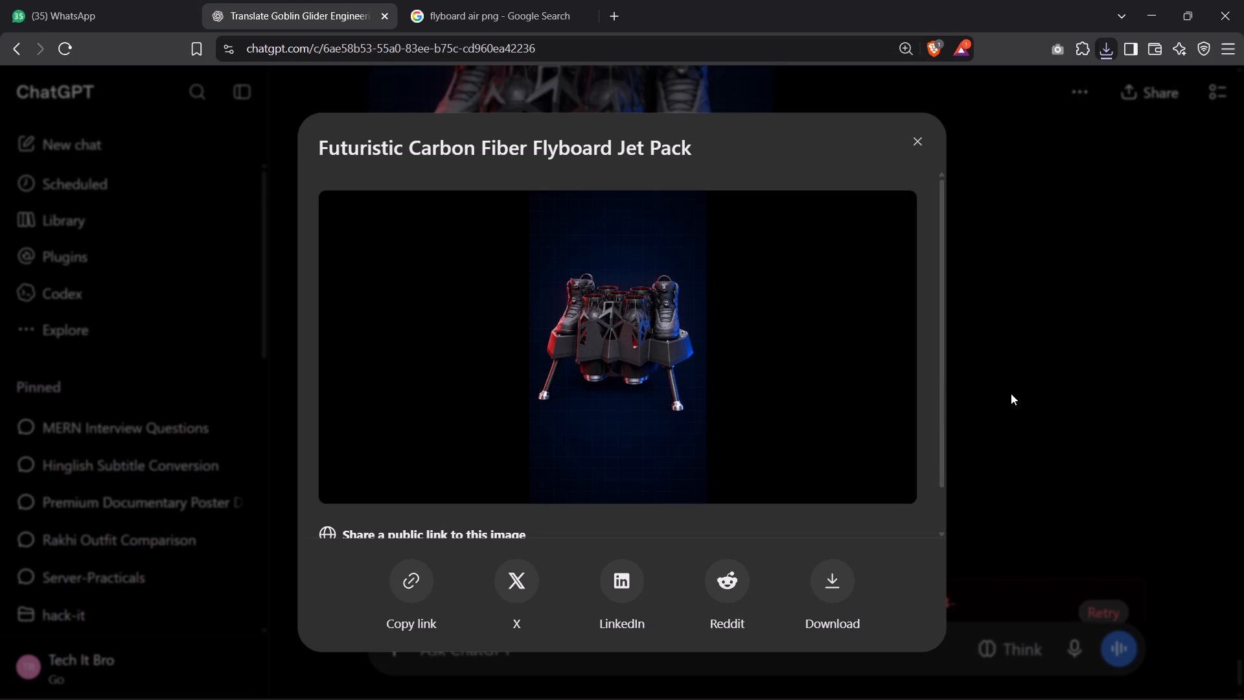
{"action": "left_click", "coordinate": [472, 0]}
{"action": "scroll", "coordinate": [547, 465], "scroll_direction": "down", "scroll_amount": 1}
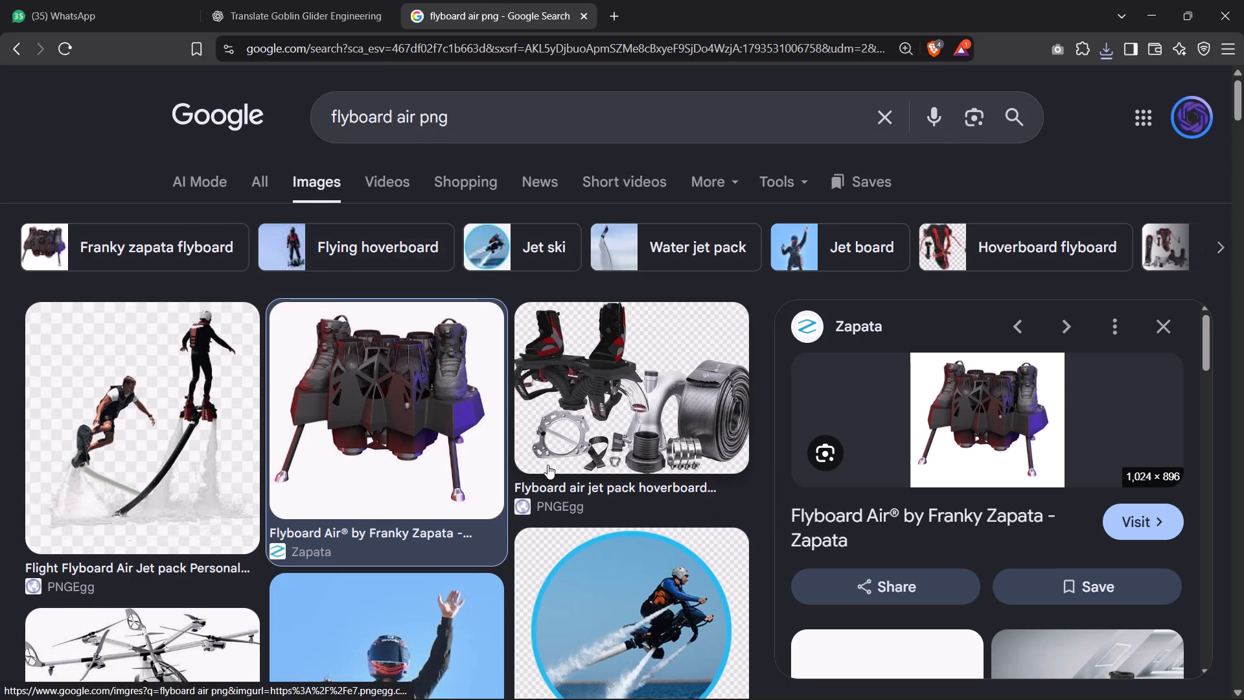
{"action": "scroll", "coordinate": [547, 465], "scroll_direction": "down", "scroll_amount": 1}
{"action": "scroll", "coordinate": [624, 389], "scroll_direction": "down", "scroll_amount": 2}
{"action": "scroll", "coordinate": [602, 458], "scroll_direction": "down", "scroll_amount": 2}
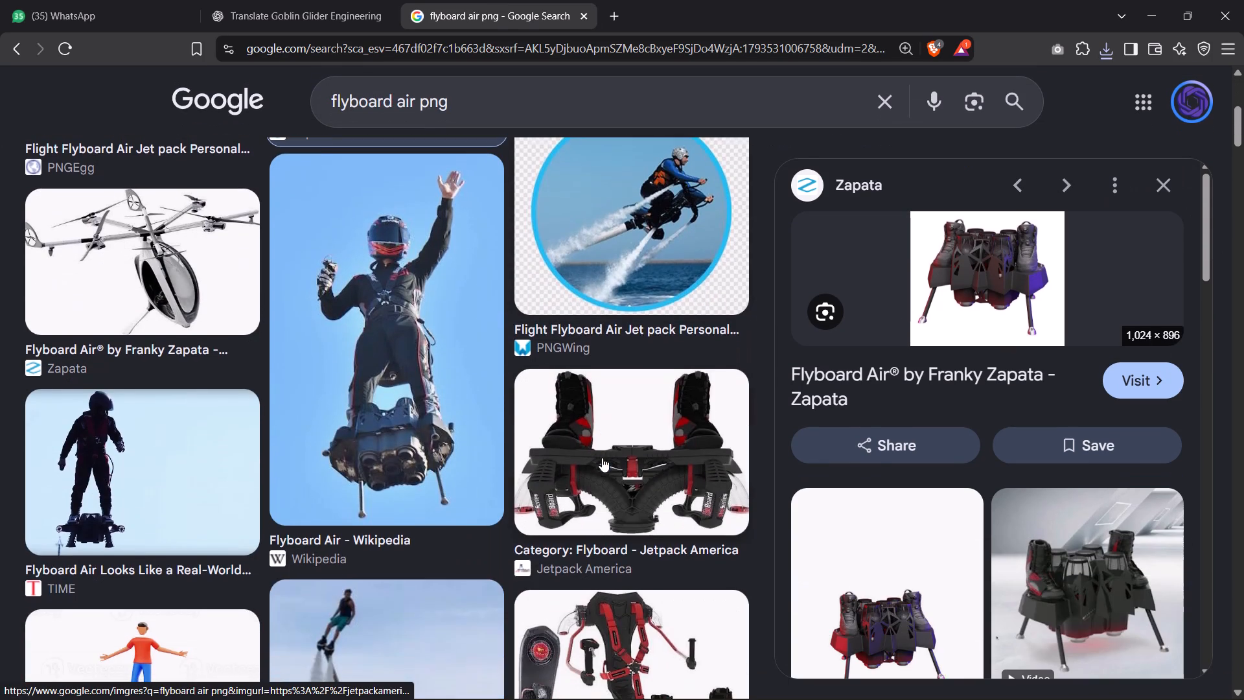
{"action": "scroll", "coordinate": [941, 505], "scroll_direction": "down", "scroll_amount": 2}
{"action": "left_click", "coordinate": [1065, 401]}
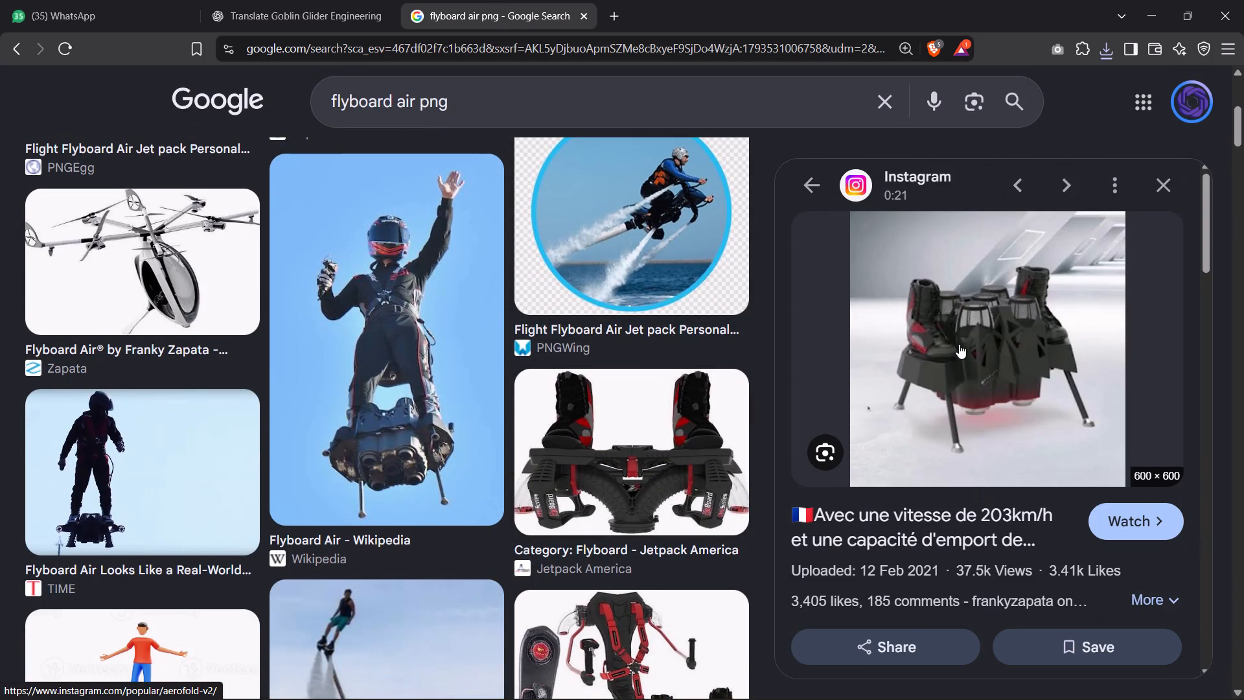
{"action": "left_click", "coordinate": [959, 344], "text": "ctrl"}
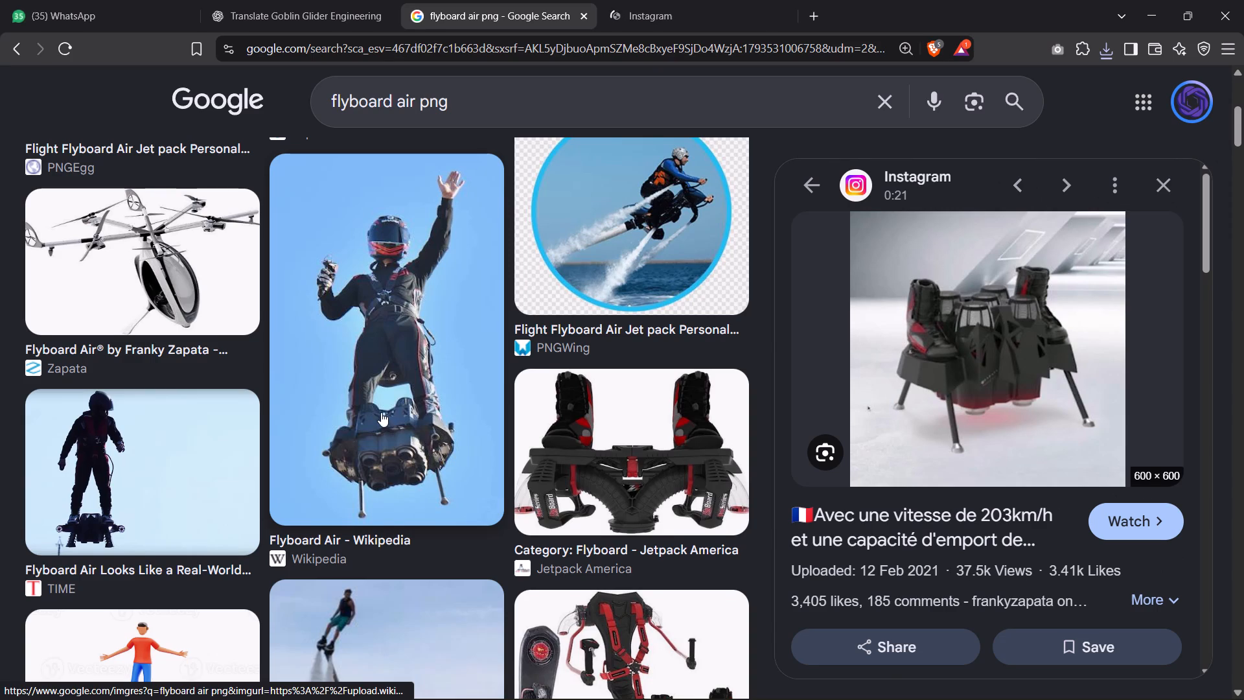
{"action": "scroll", "coordinate": [381, 412], "scroll_direction": "down", "scroll_amount": 1}
Back in CapCut, trim the start of the 20-second sky flyboard video to about 6 seconds in and place it on the timeline.
{"action": "key", "text": "alt+Tab"}
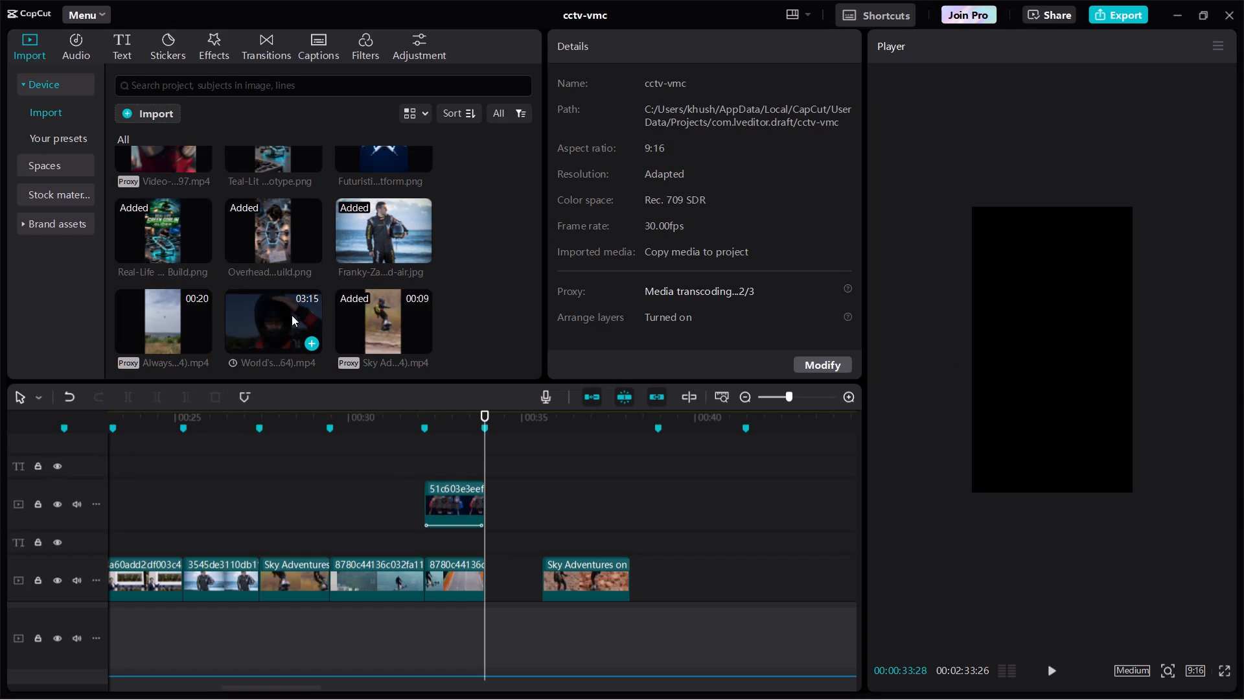
{"action": "left_click", "coordinate": [155, 340]}
{"action": "left_click", "coordinate": [117, 326]}
{"action": "left_click_drag", "start_coordinate": [117, 326], "coordinate": [147, 332]}
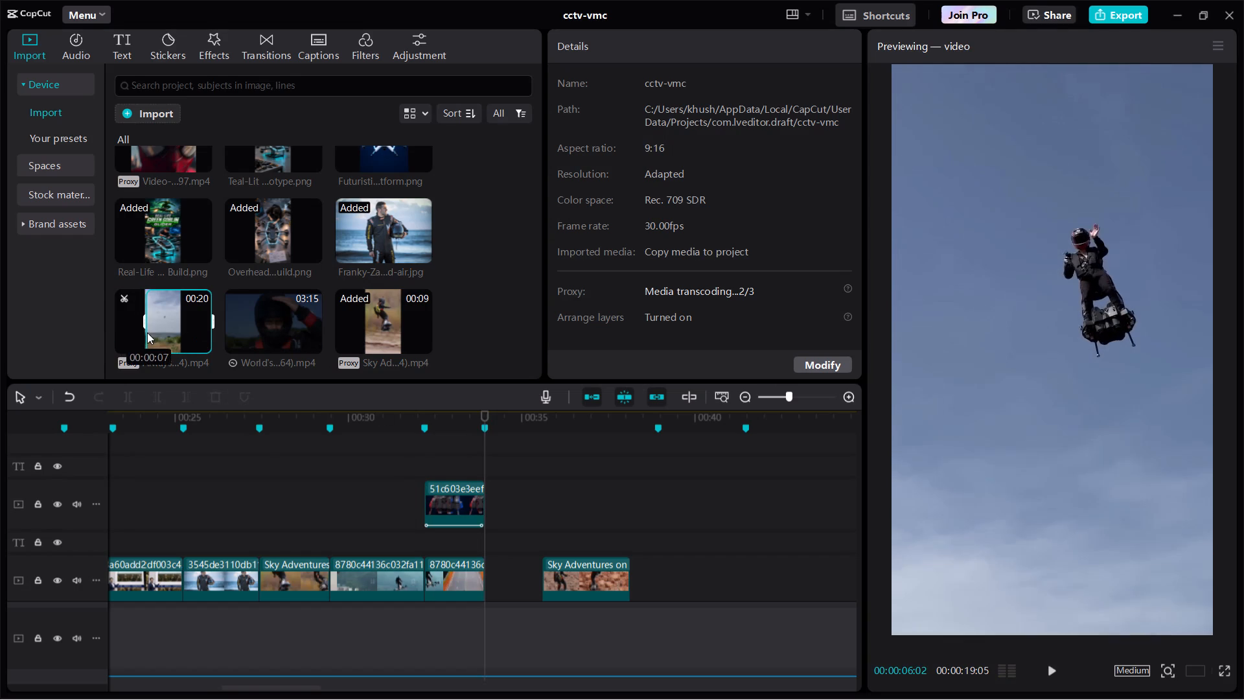
{"action": "left_click_drag", "start_coordinate": [165, 327], "coordinate": [465, 482]}
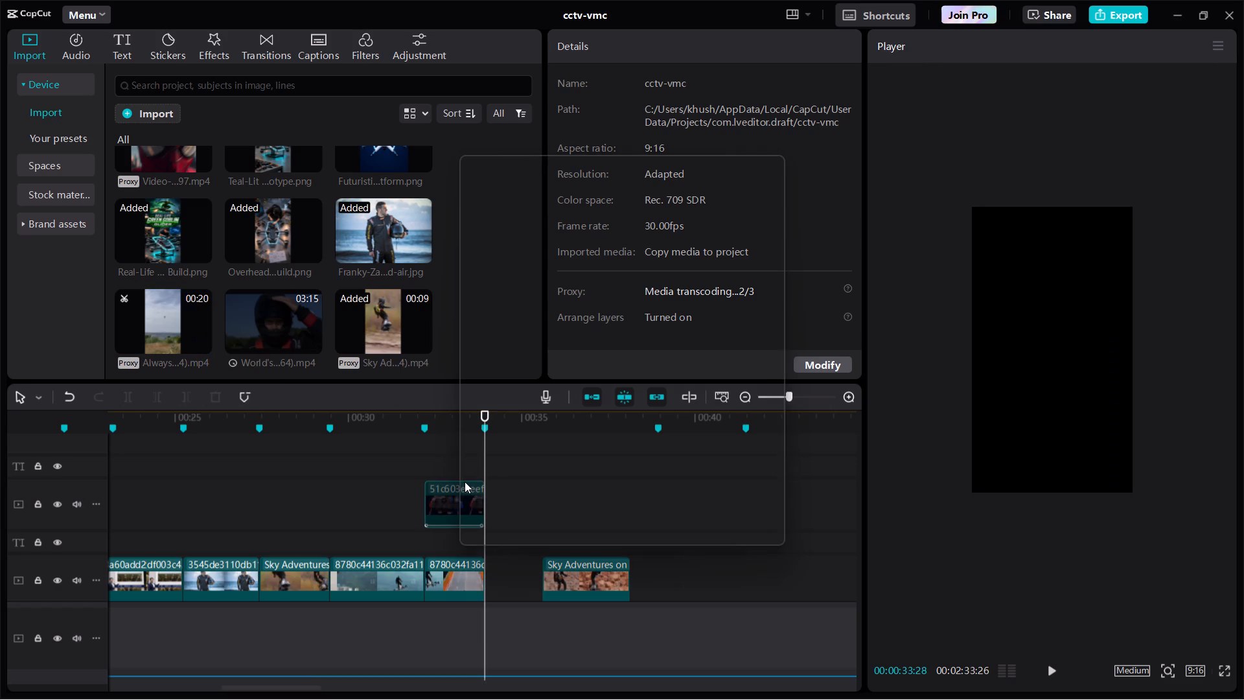
Place the "Always nice to be in the air" clip, starting from about 00:00:08:28 of its footage, on the upper video track at 00:00:33:28.
{"action": "left_click", "coordinate": [722, 527]}
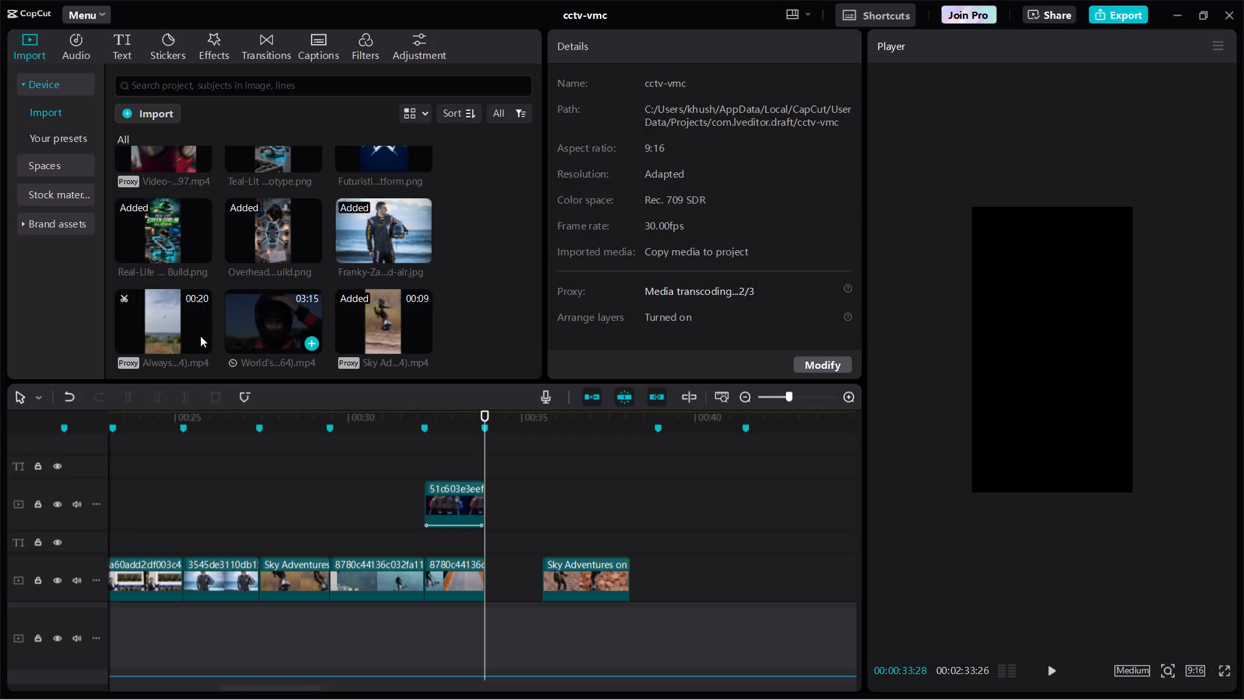
{"action": "left_click", "coordinate": [189, 340]}
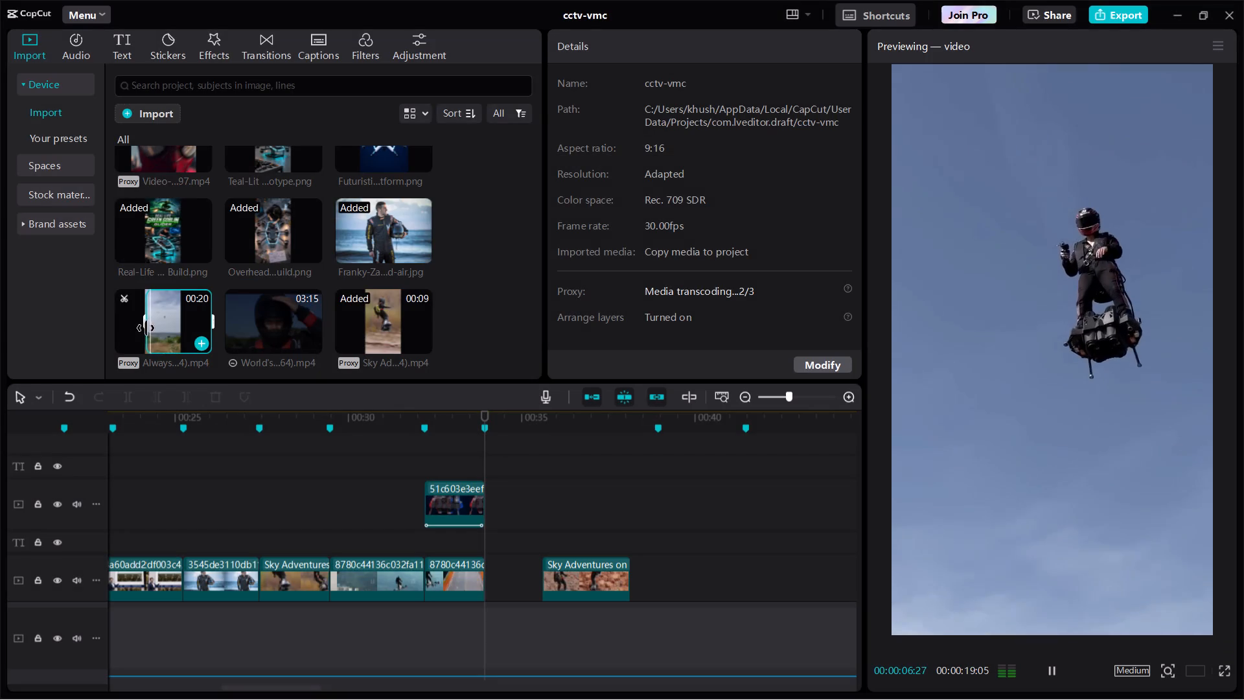
{"action": "left_click_drag", "start_coordinate": [146, 328], "coordinate": [160, 332]}
{"action": "left_click_drag", "start_coordinate": [181, 320], "coordinate": [280, 357]}
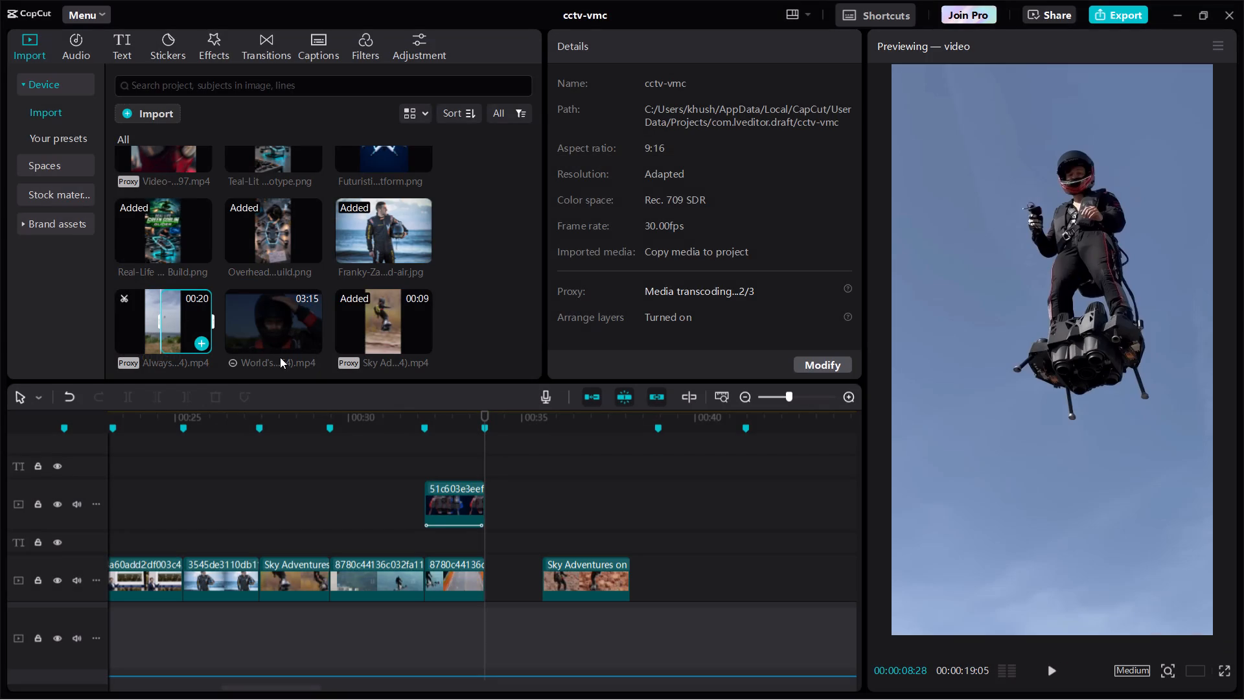
{"action": "left_click_drag", "start_coordinate": [280, 357], "coordinate": [488, 505]}
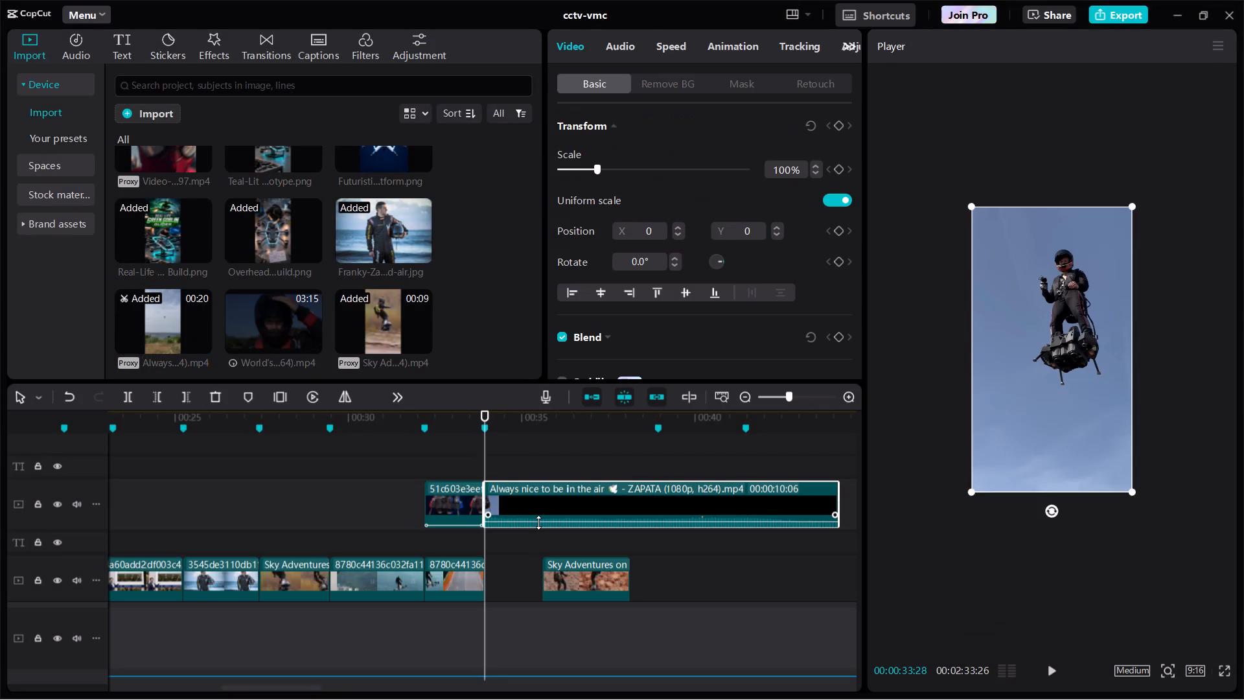
Lower the audio of the newly placed "Always nice to be in the air" clip to its minimum.
{"action": "left_click_drag", "start_coordinate": [538, 522], "coordinate": [540, 577]}
Play back the "Always nice to be in the air" clip and extend its start with earlier footage, making it 00:00:11:09 long from the 00:00:33:28 marker.
{"action": "key", "text": "space"}
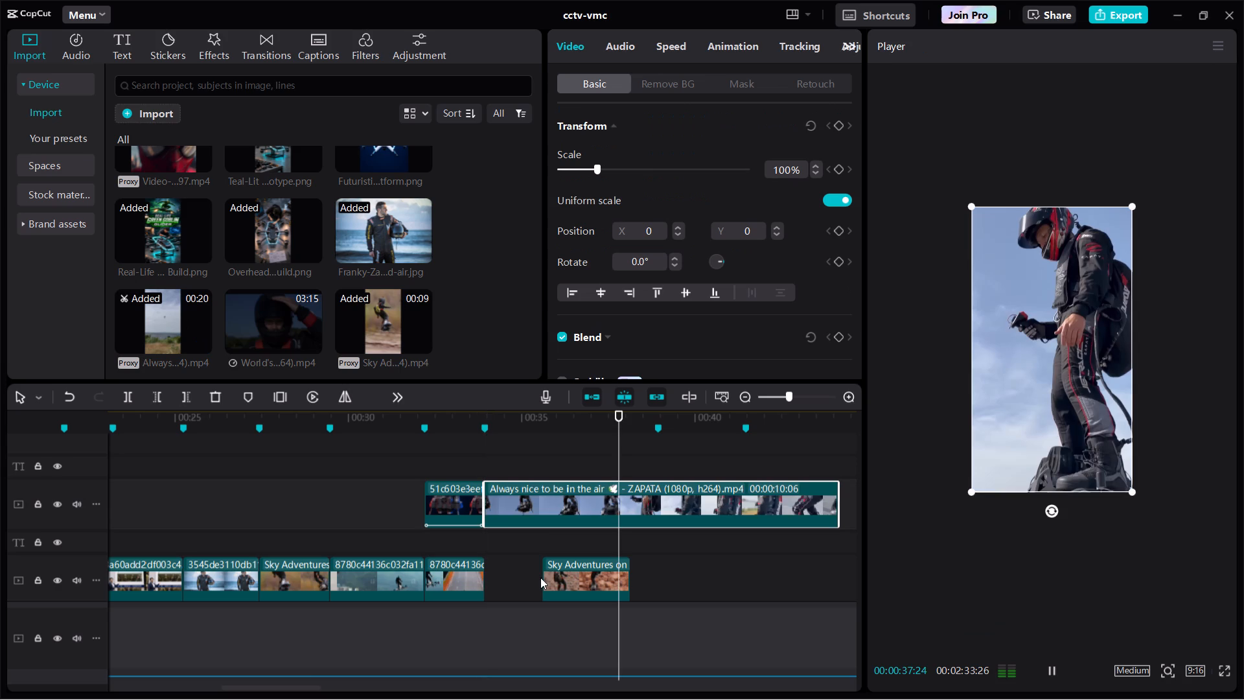
{"action": "scroll", "coordinate": [625, 507], "scroll_direction": "left", "scroll_amount": 1}
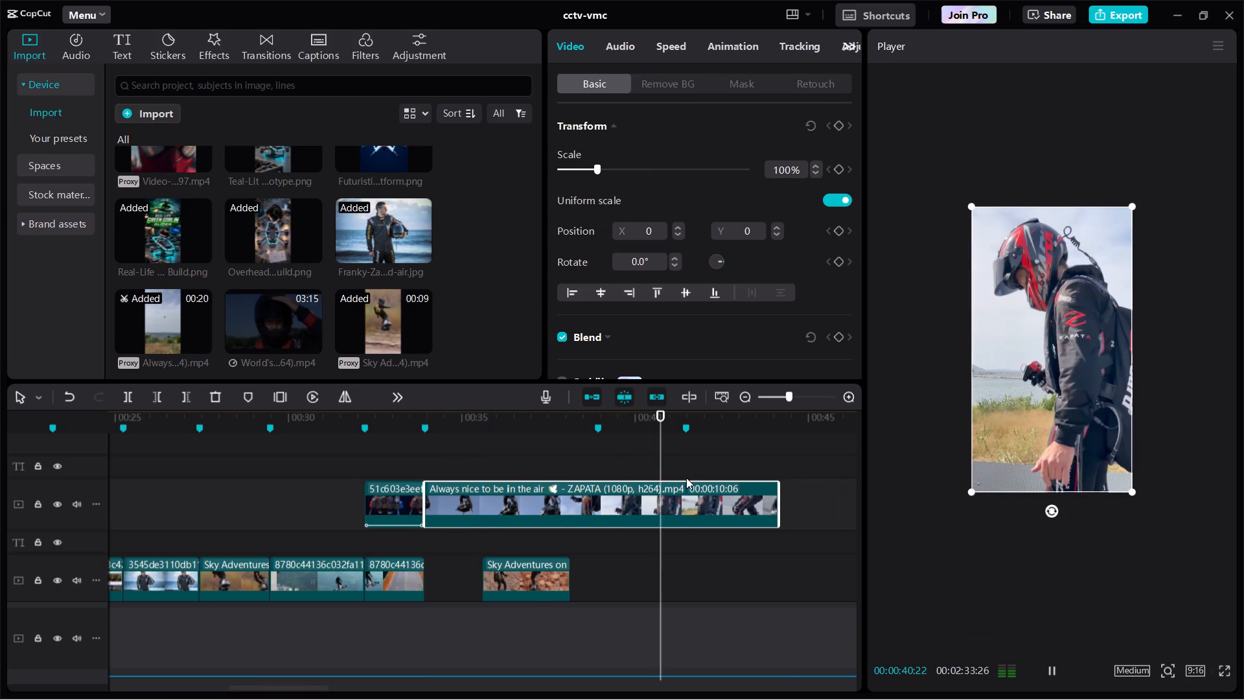
{"action": "key", "text": "space"}
{"action": "left_click_drag", "start_coordinate": [534, 517], "coordinate": [564, 521]}
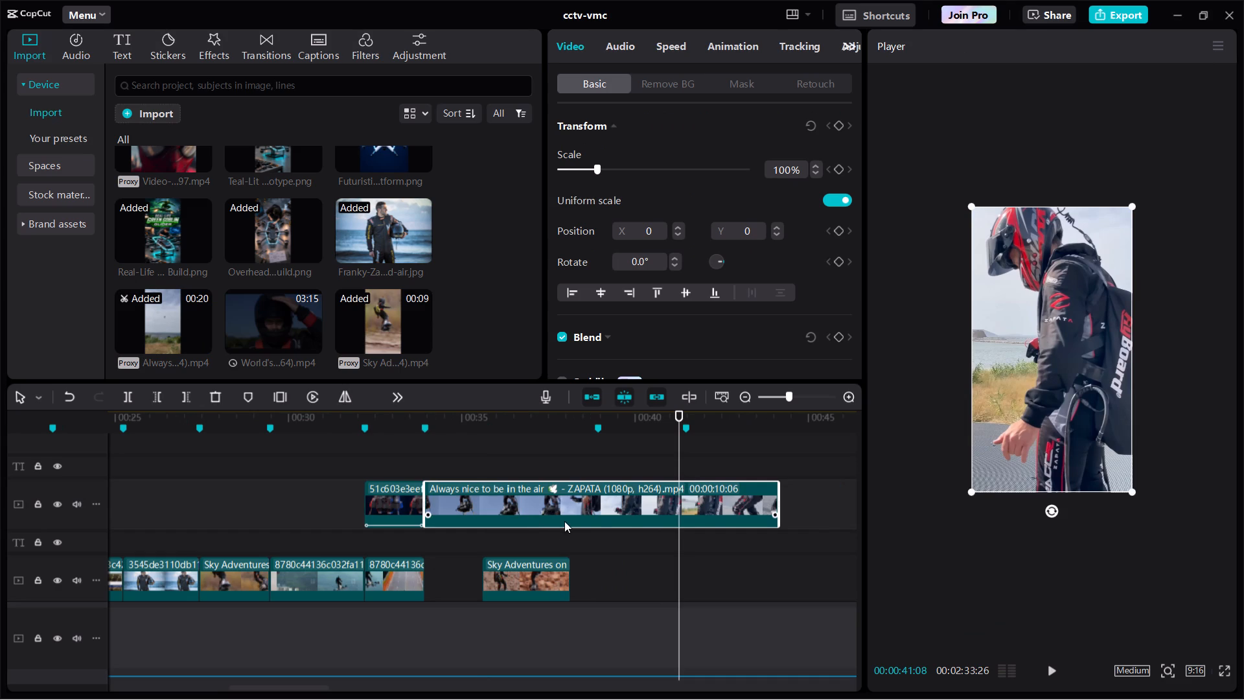
{"action": "left_click_drag", "start_coordinate": [564, 521], "coordinate": [572, 523]}
{"action": "left_click_drag", "start_coordinate": [460, 491], "coordinate": [415, 491]}
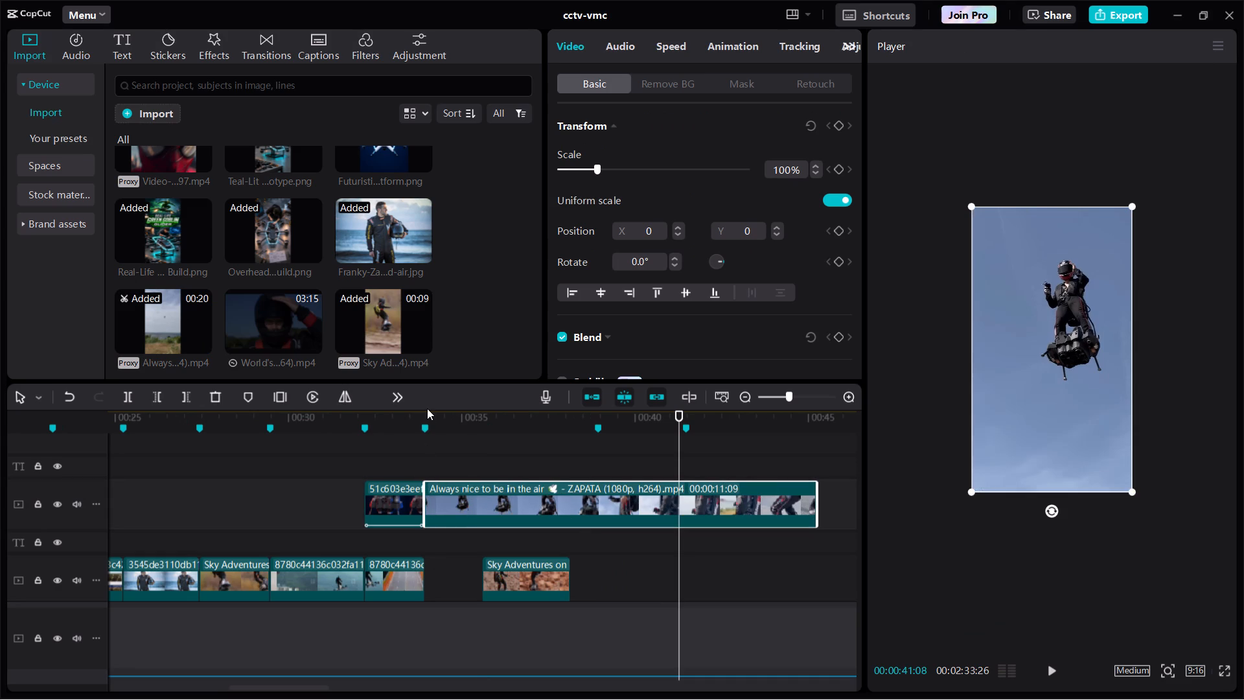
Trim the end of the "Always nice to be in the air" clip at the 00:00:38:28 marker and play back around the cut.
{"action": "left_click", "coordinate": [425, 414]}
{"action": "key", "text": "space"}
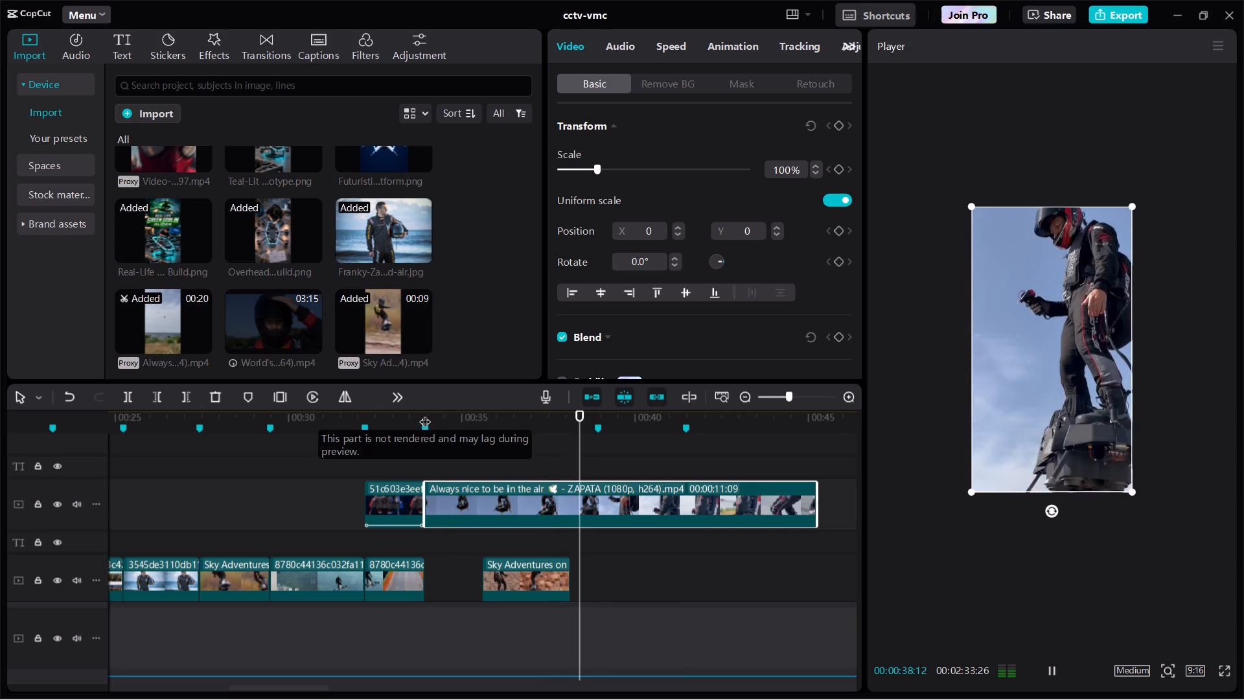
{"action": "key", "text": "space"}
{"action": "left_click", "coordinate": [597, 445]}
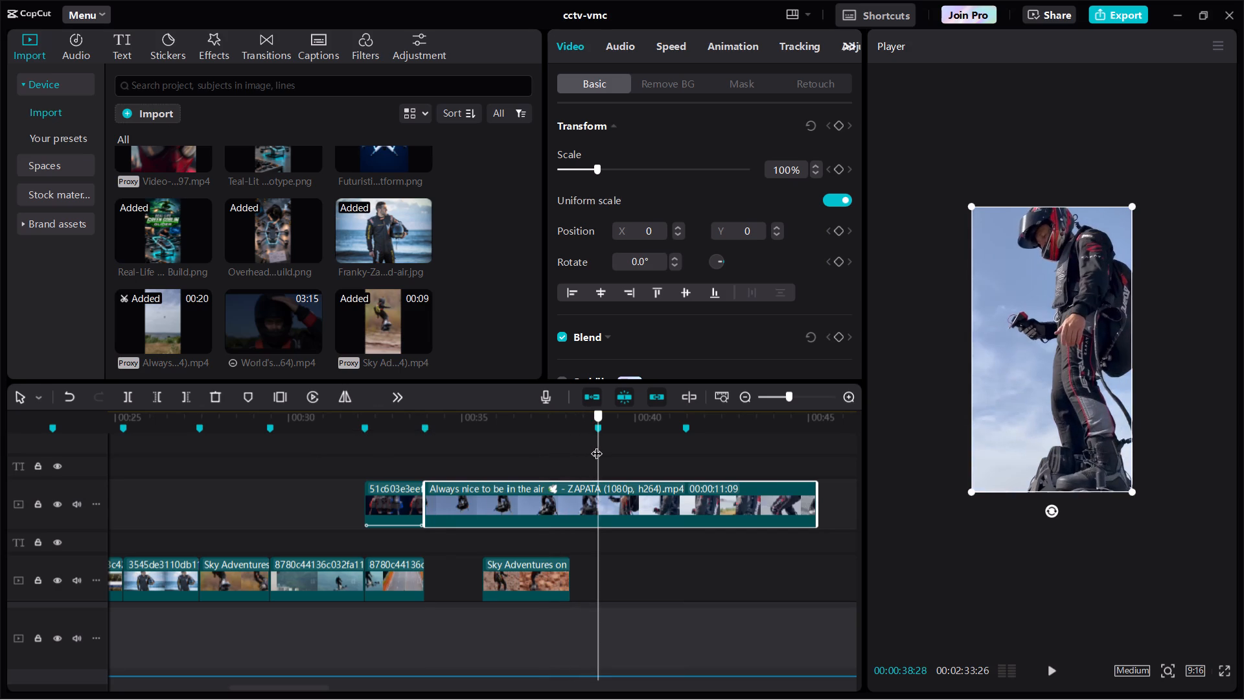
{"action": "key", "text": "w"}
{"action": "left_click", "coordinate": [500, 441]}
{"action": "left_click_drag", "start_coordinate": [500, 441], "coordinate": [567, 452]}
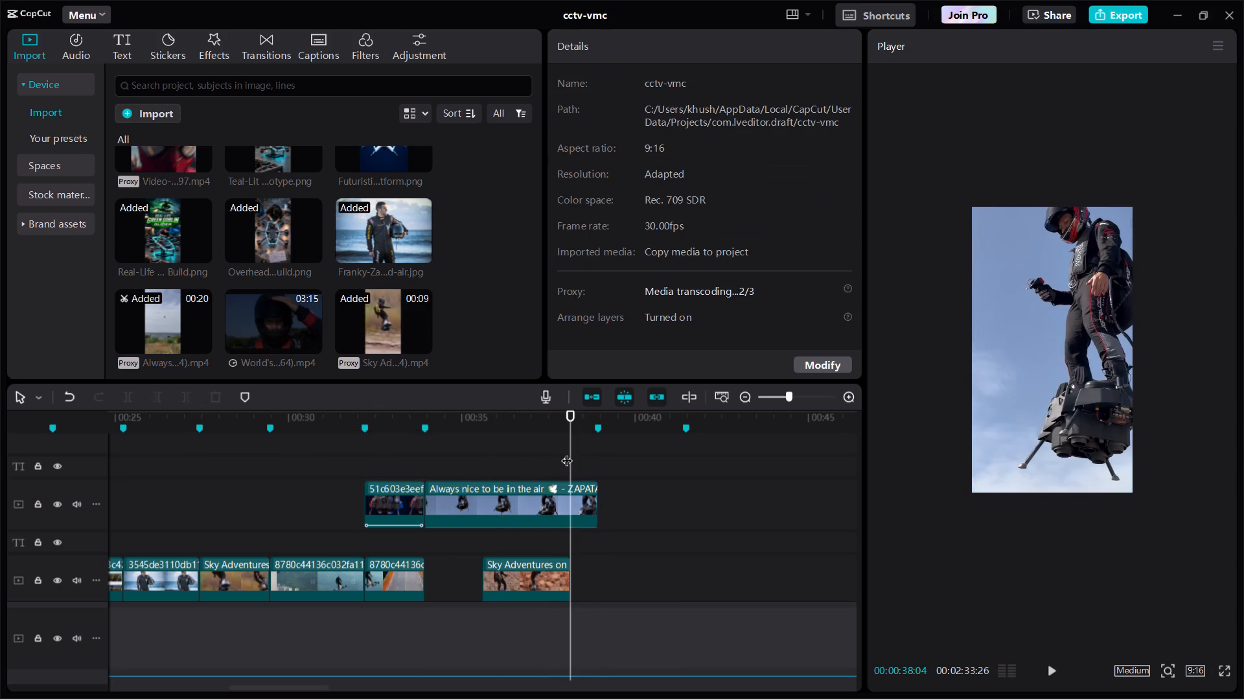
{"action": "key", "text": "space"}
Skim through the World's First Jet Hoverboard video in the media library to look for a usable flying shot.
{"action": "left_click", "coordinate": [262, 315]}
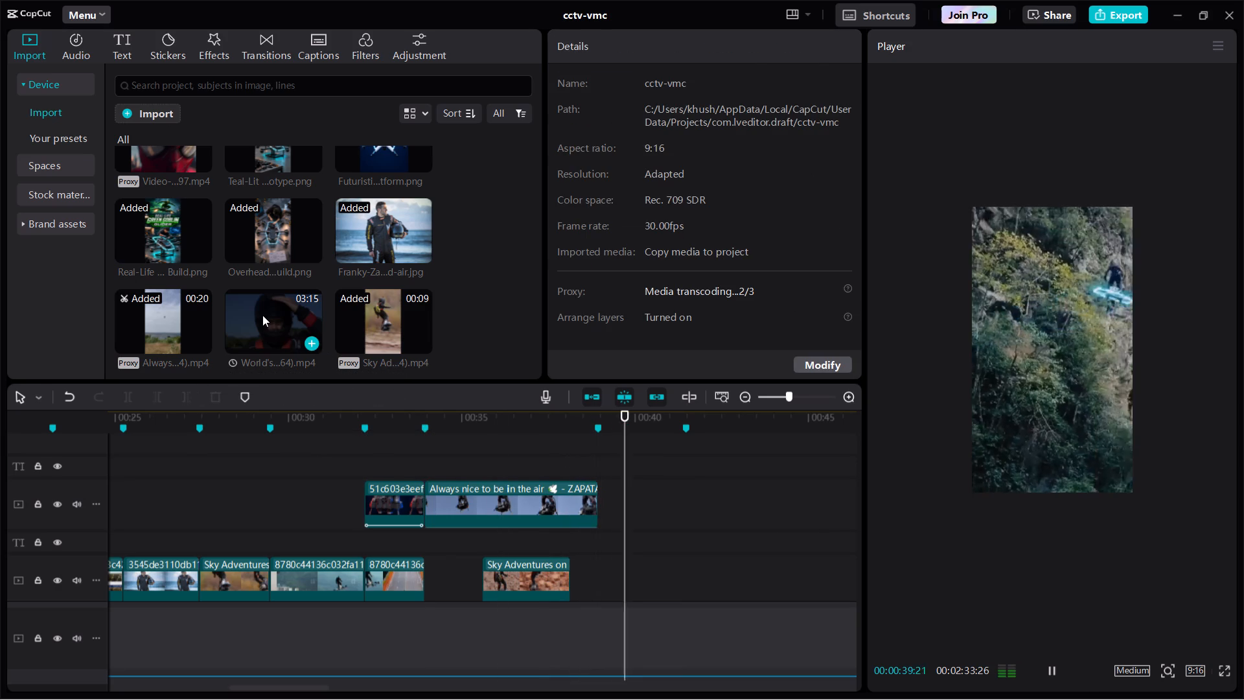
{"action": "left_click_drag", "start_coordinate": [227, 317], "coordinate": [238, 317]}
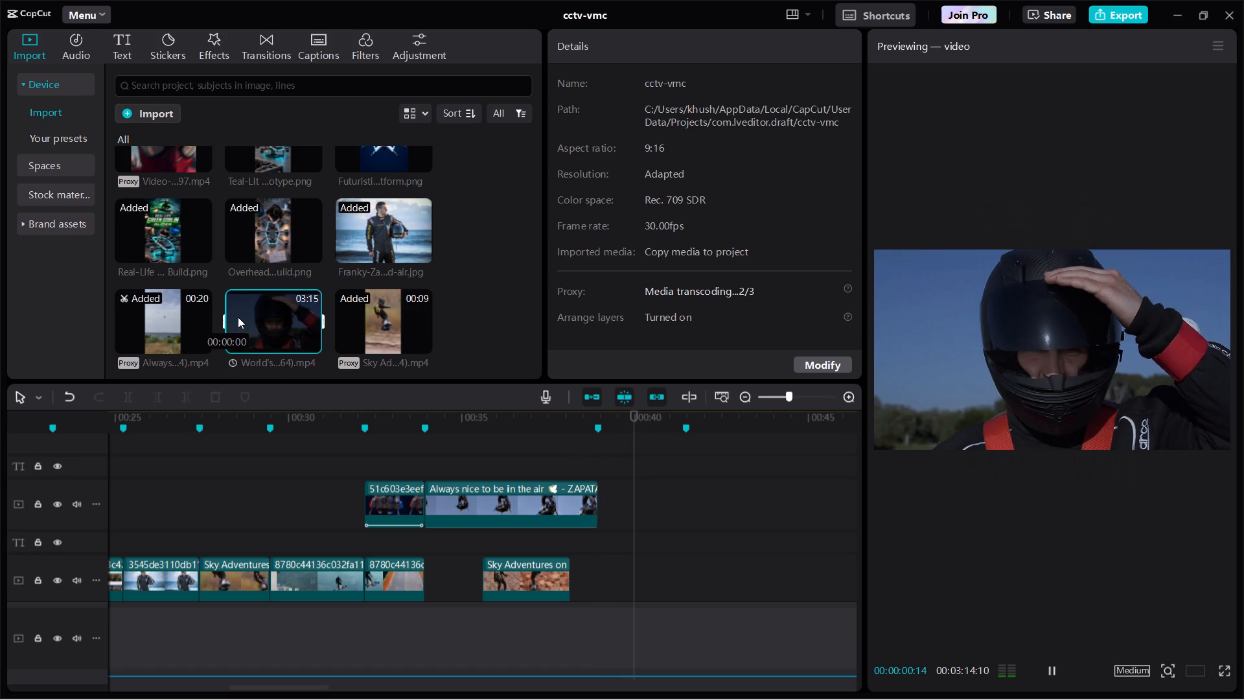
{"action": "left_click_drag", "start_coordinate": [238, 317], "coordinate": [233, 319]}
{"action": "key", "text": "space"}
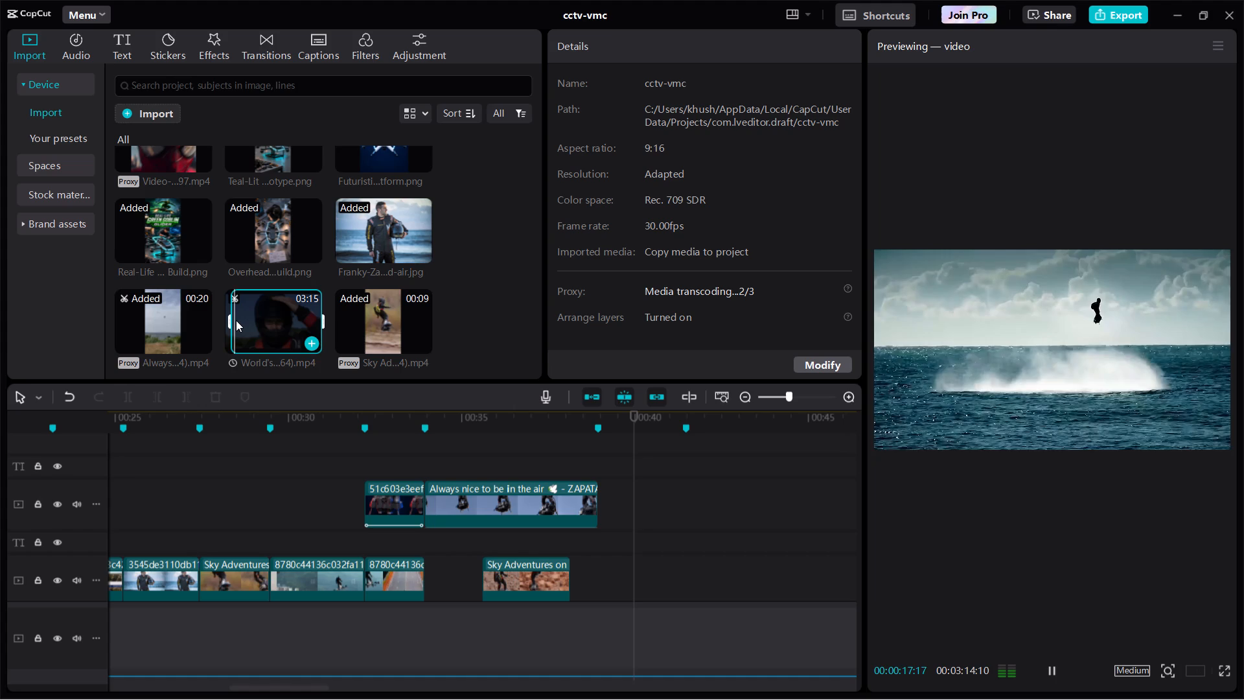
{"action": "left_click", "coordinate": [236, 320]}
{"action": "left_click", "coordinate": [240, 320]}
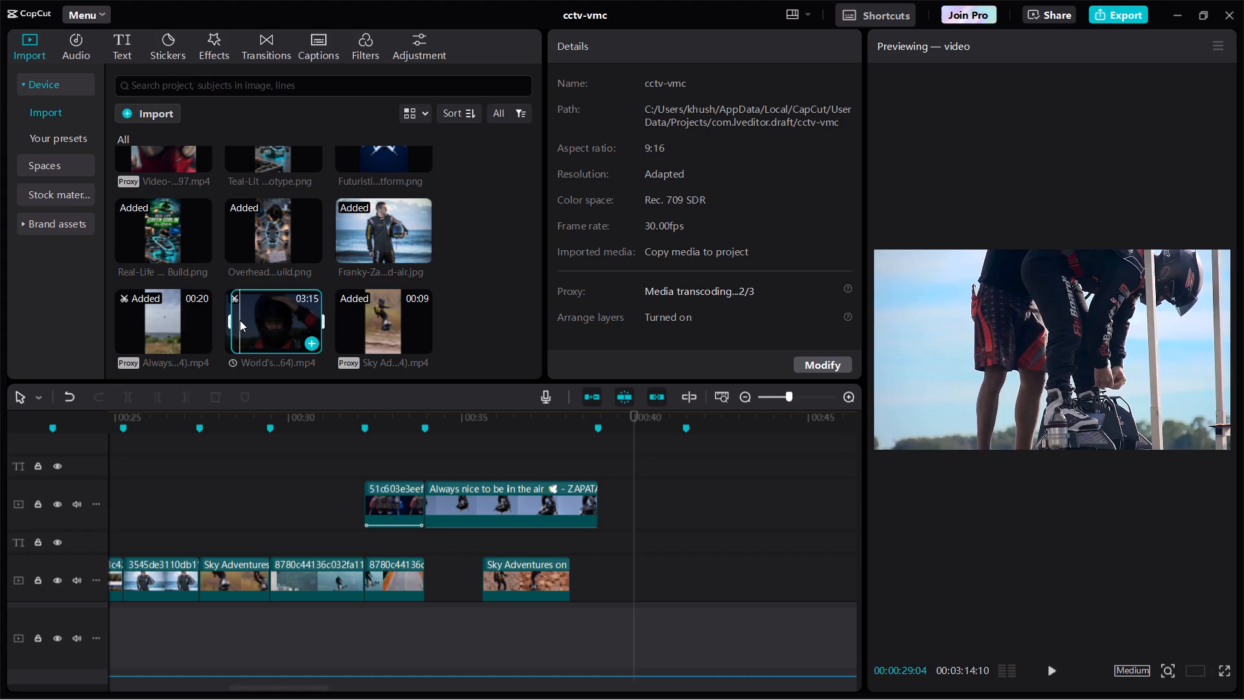
{"action": "key", "text": "space"}
{"action": "left_click", "coordinate": [246, 320]}
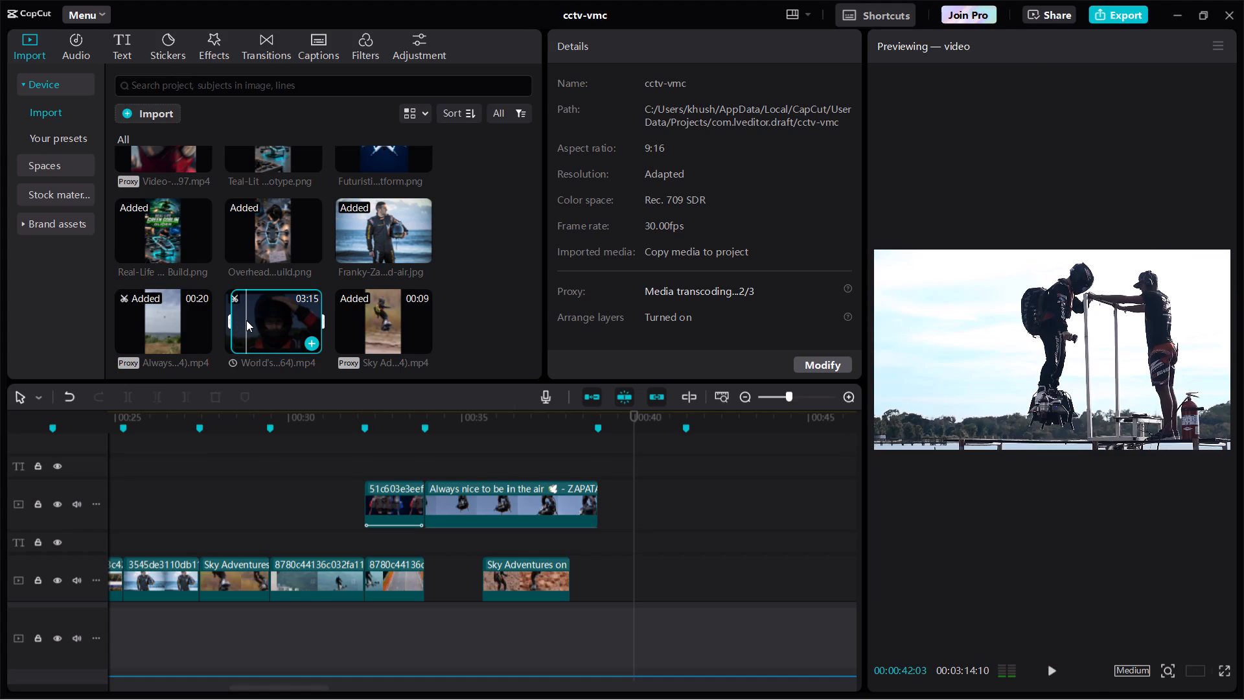
{"action": "key", "text": "space"}
{"action": "left_click", "coordinate": [254, 320]}
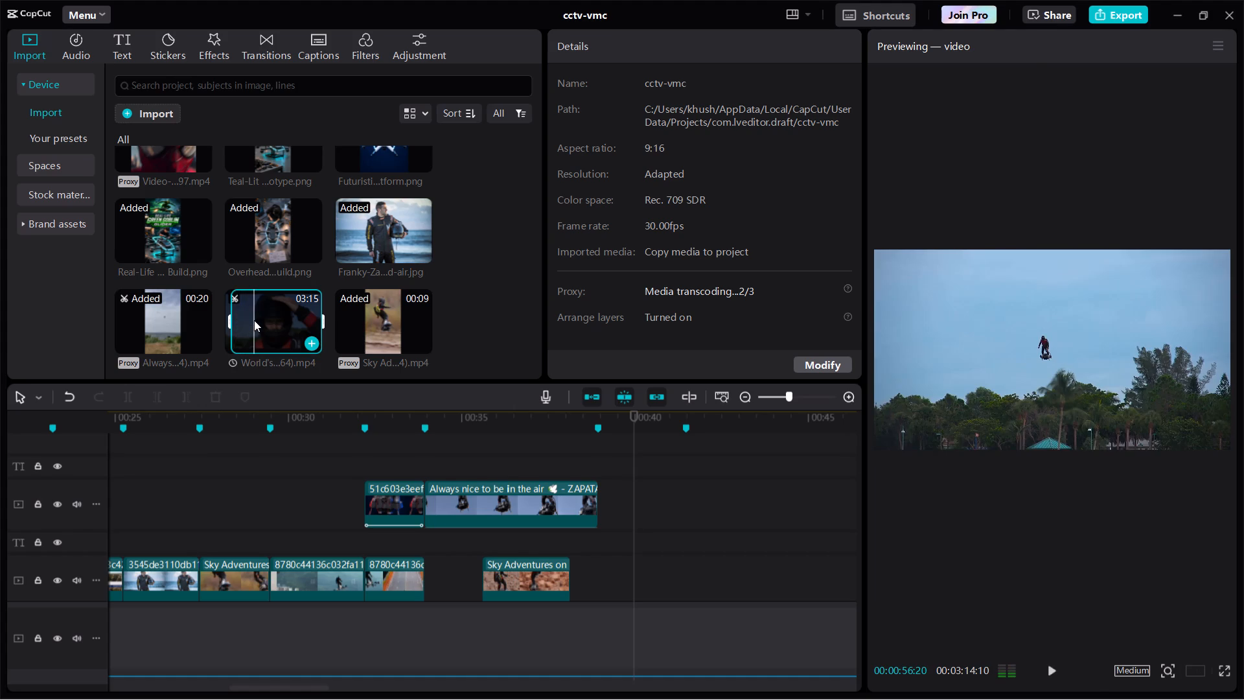
{"action": "key", "text": "space"}
{"action": "left_click", "coordinate": [260, 318]}
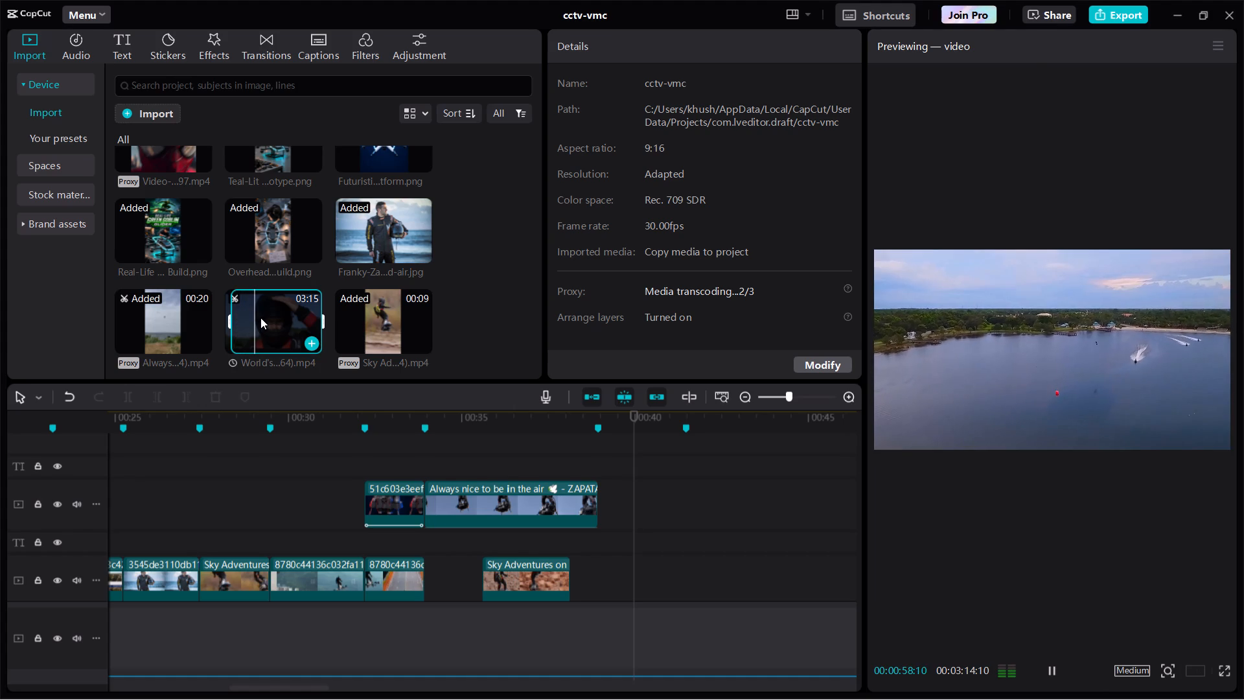
{"action": "key", "text": "space"}
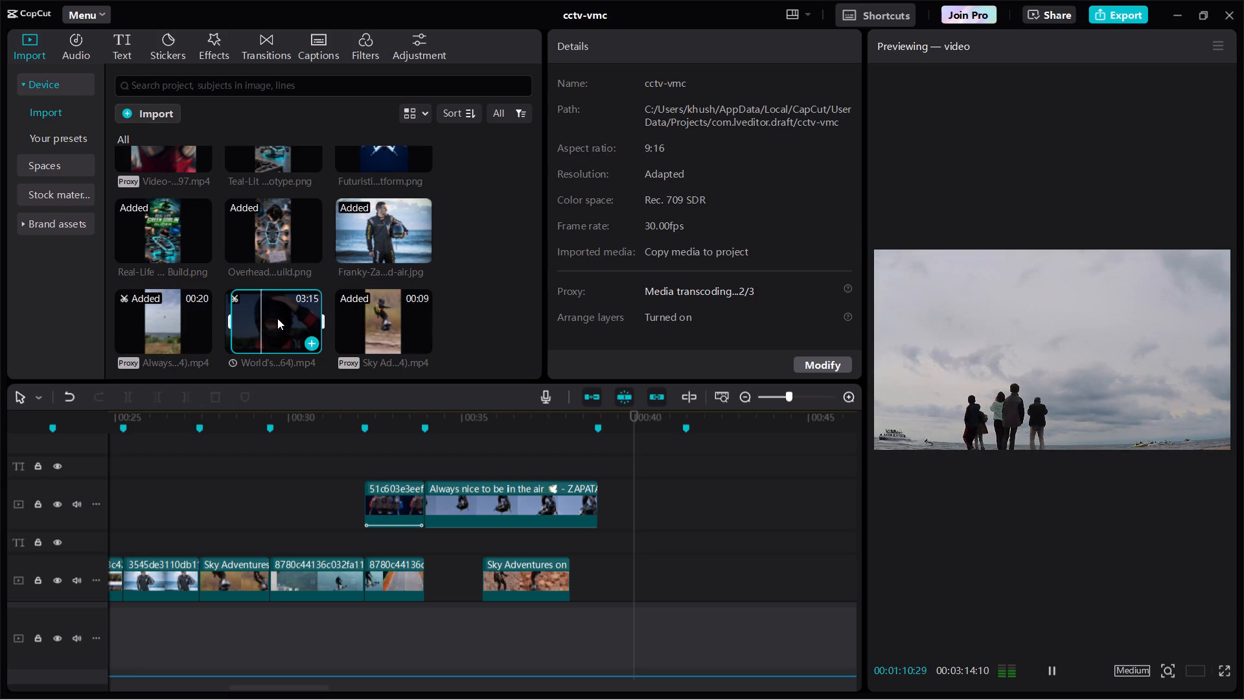
{"action": "left_click", "coordinate": [268, 316]}
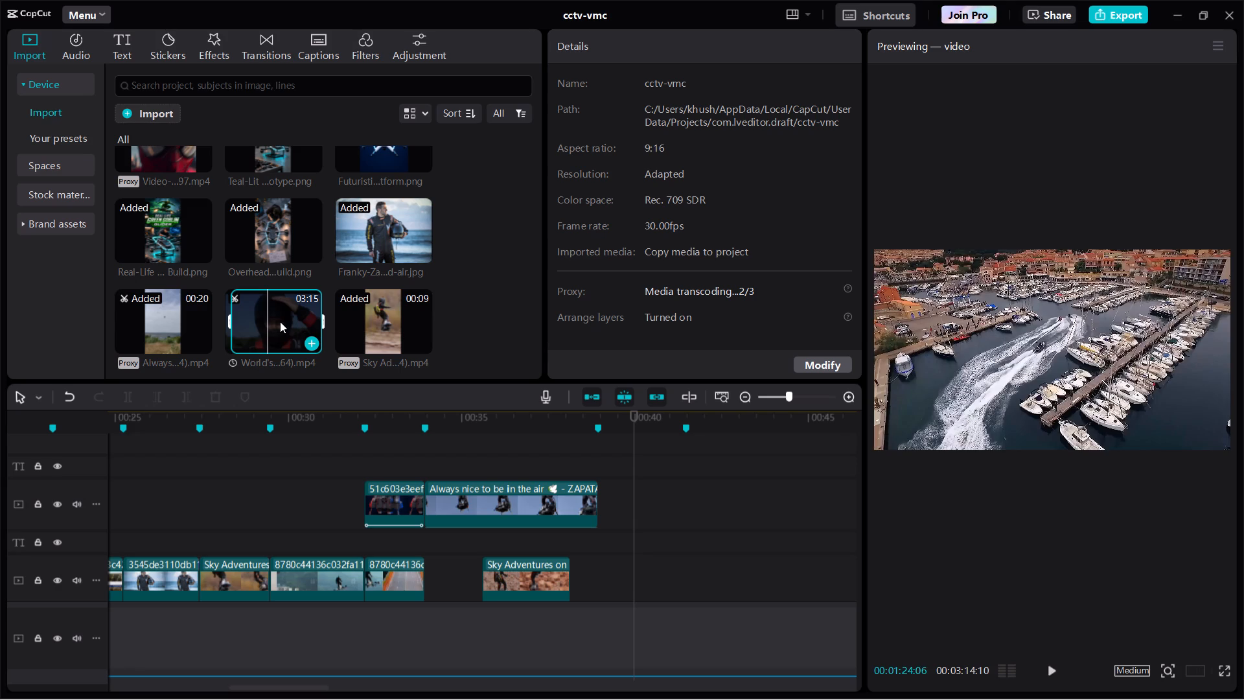
{"action": "left_click", "coordinate": [274, 321]}
{"action": "key", "text": "space"}
{"action": "key", "text": "space"}
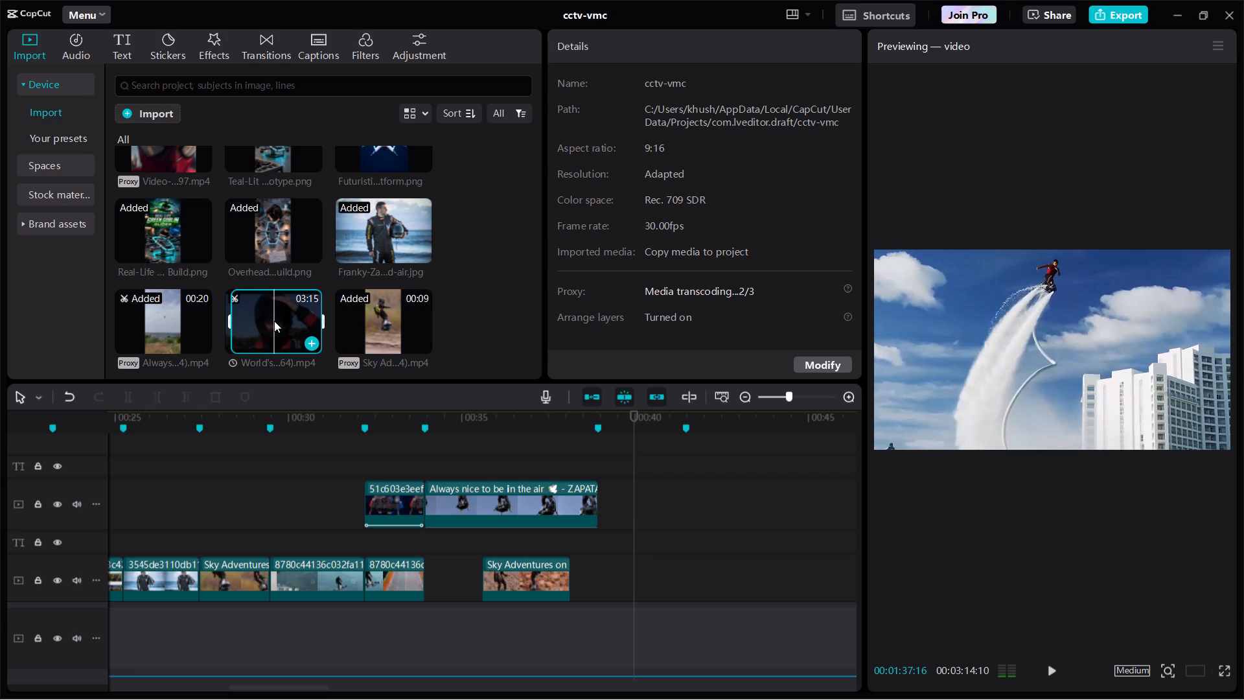
Set the start point of the World's First Jet Hoverboard source video to about 00:01:29.
{"action": "left_click_drag", "start_coordinate": [229, 321], "coordinate": [254, 322]}
{"action": "key", "text": "space"}
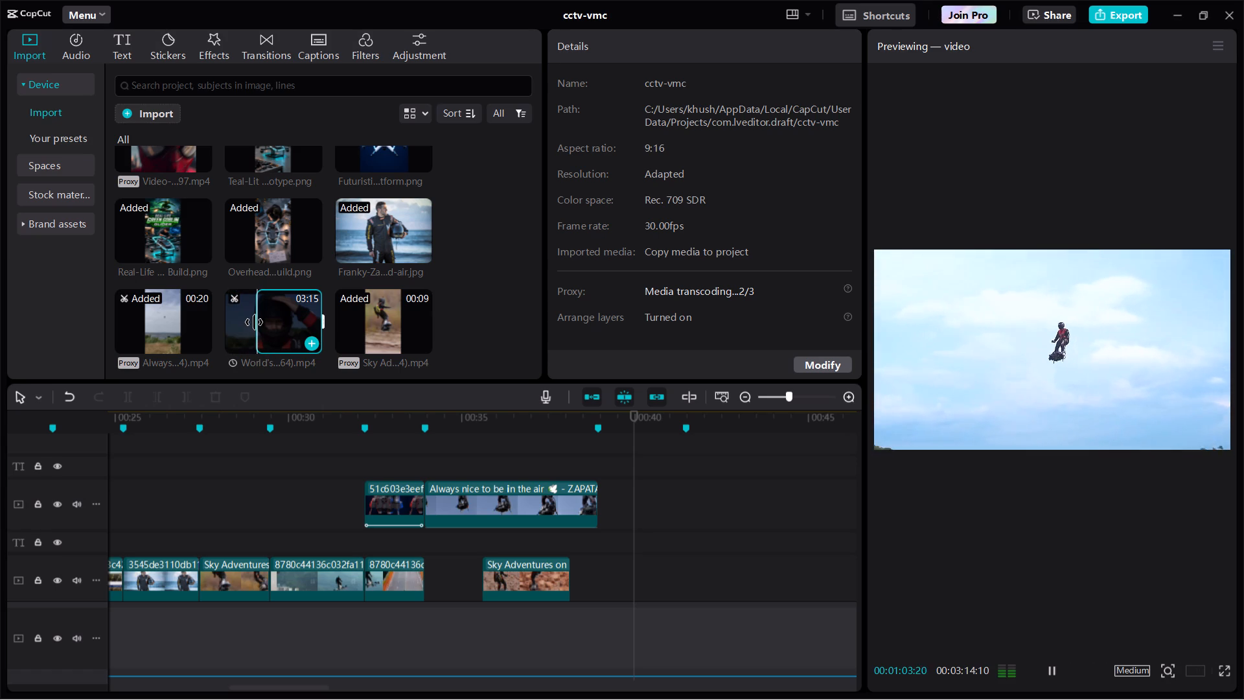
{"action": "left_click_drag", "start_coordinate": [254, 322], "coordinate": [258, 322]}
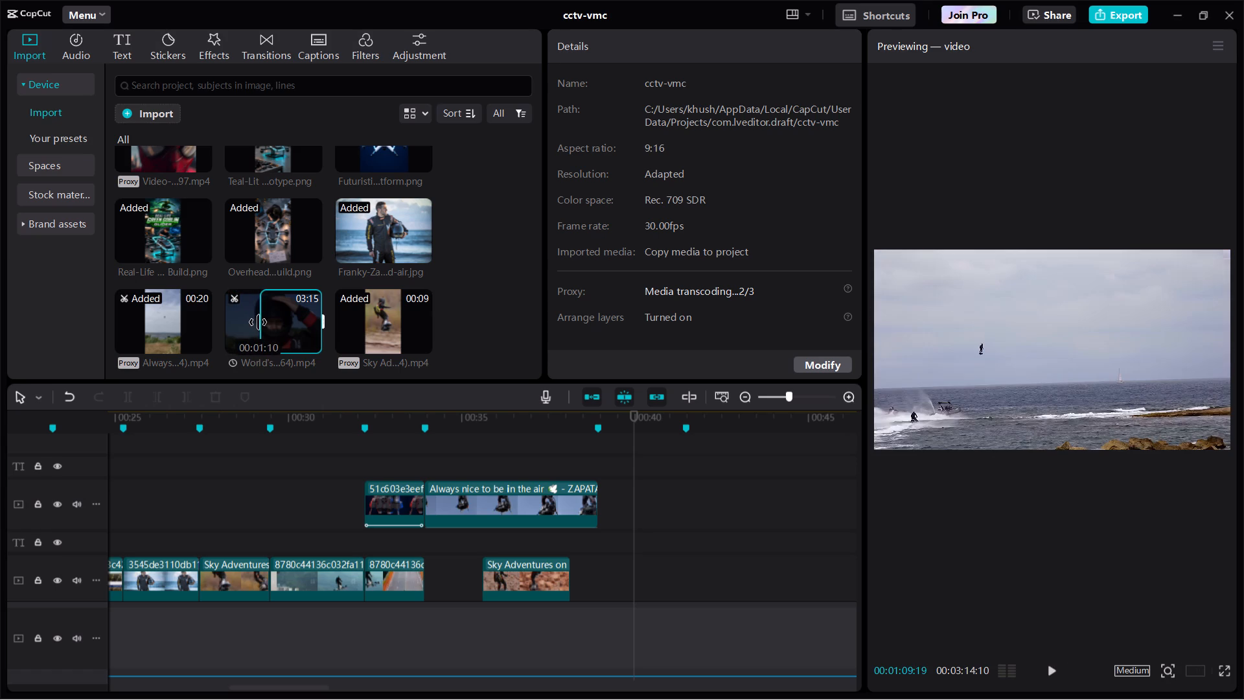
{"action": "left_click_drag", "start_coordinate": [258, 322], "coordinate": [264, 321]}
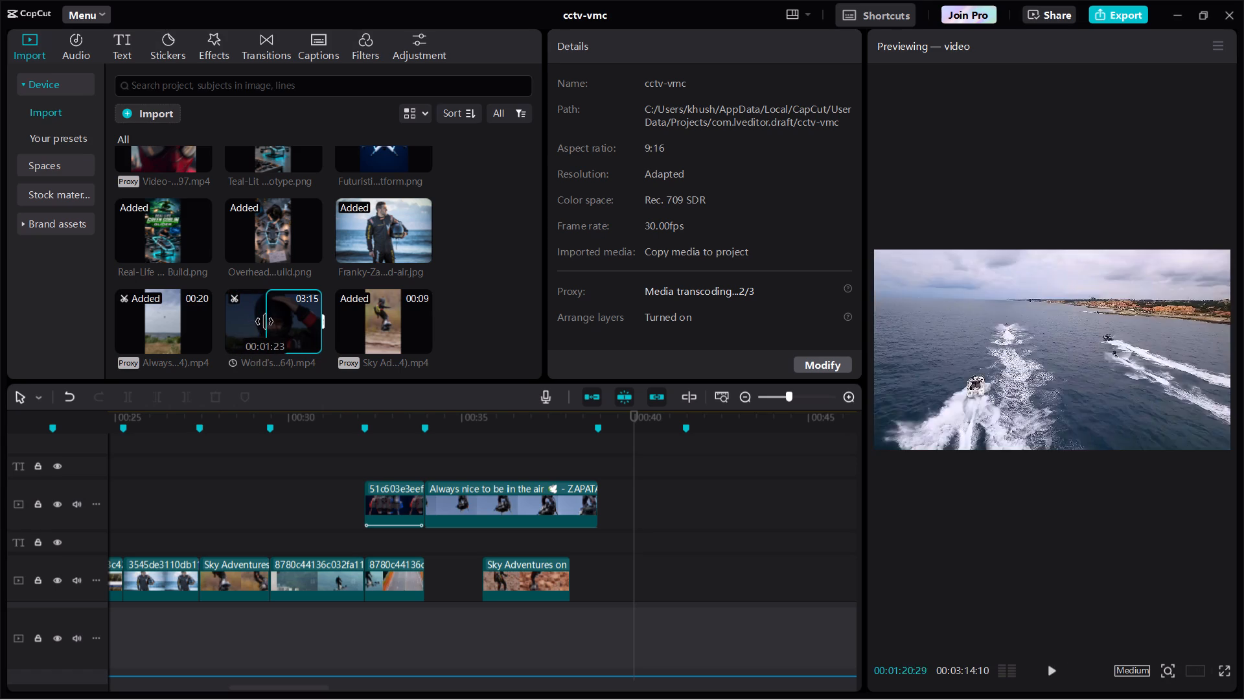
{"action": "left_click_drag", "start_coordinate": [264, 321], "coordinate": [270, 321]}
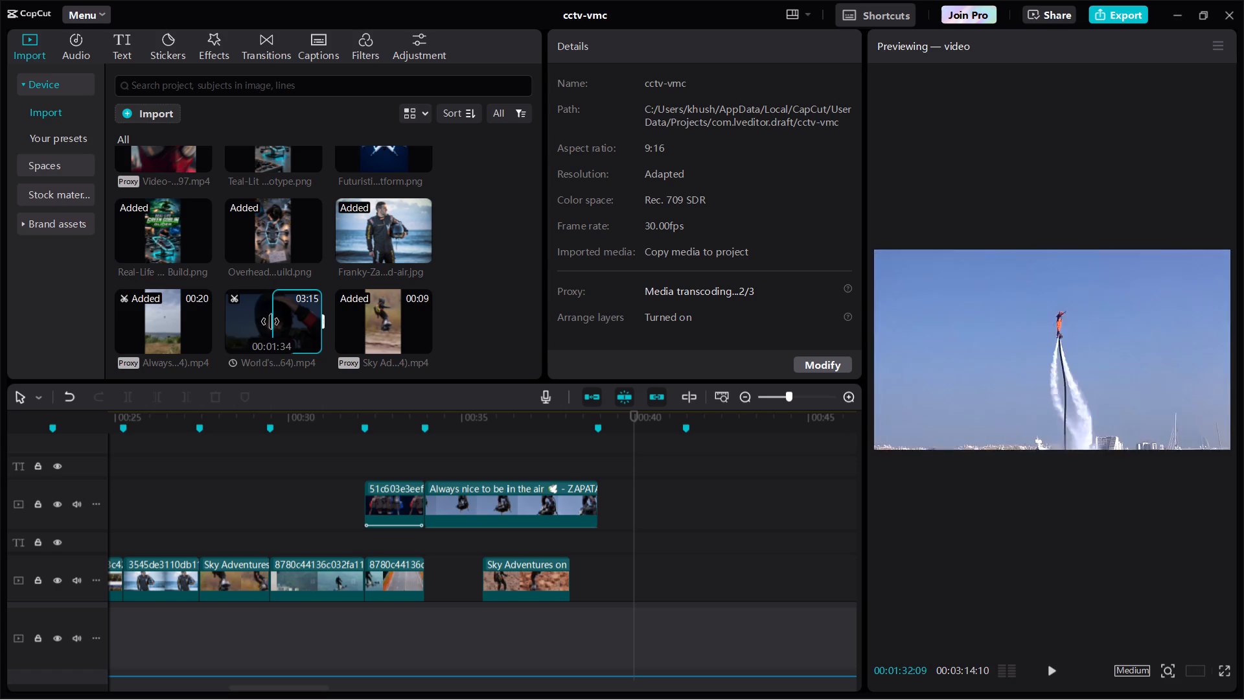
{"action": "left_click_drag", "start_coordinate": [270, 321], "coordinate": [268, 321]}
Place the selected range of the World's First Jet Hoverboard video on a new track above the other clips at the 00:00:33:28 marker.
{"action": "left_click_drag", "start_coordinate": [282, 320], "coordinate": [306, 338]}
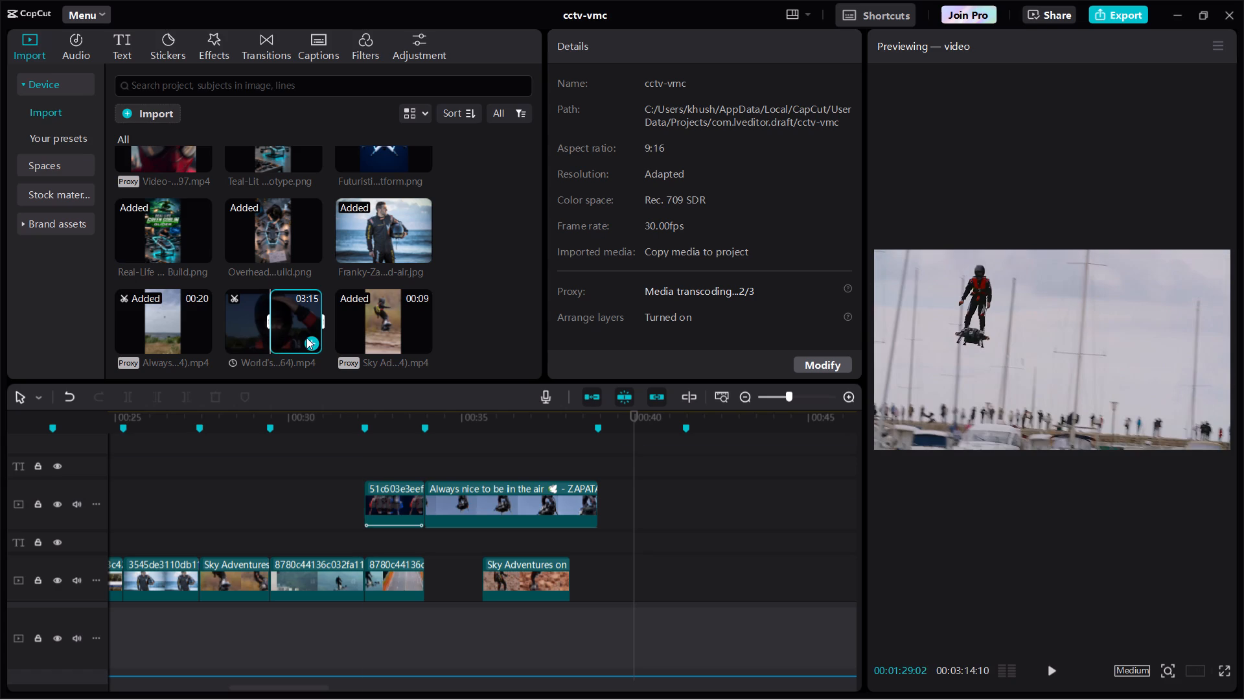
{"action": "left_click_drag", "start_coordinate": [306, 338], "coordinate": [424, 463]}
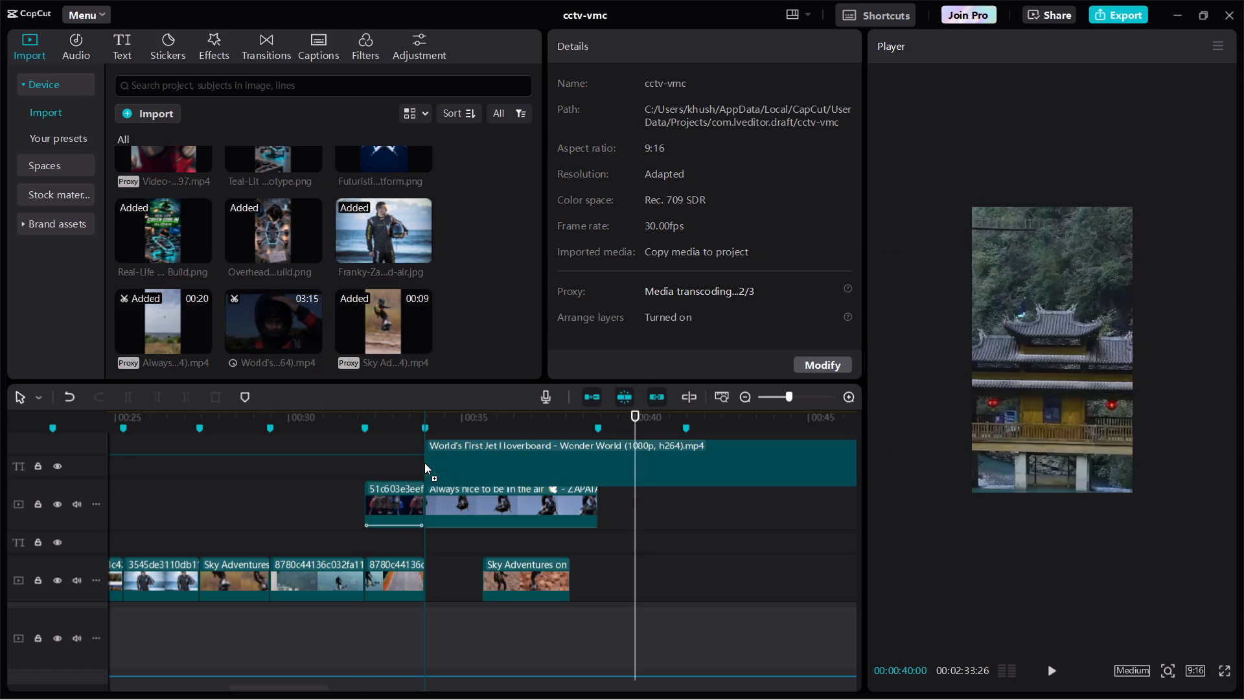
{"action": "left_click_drag", "start_coordinate": [467, 499], "coordinate": [463, 516]}
Play the World's First Jet Hoverboard clip and cut away its beginning at 00:00:34:24 and again at 00:00:35:11.
{"action": "left_click", "coordinate": [426, 518]}
{"action": "key", "text": "space"}
{"action": "key", "text": "space"}
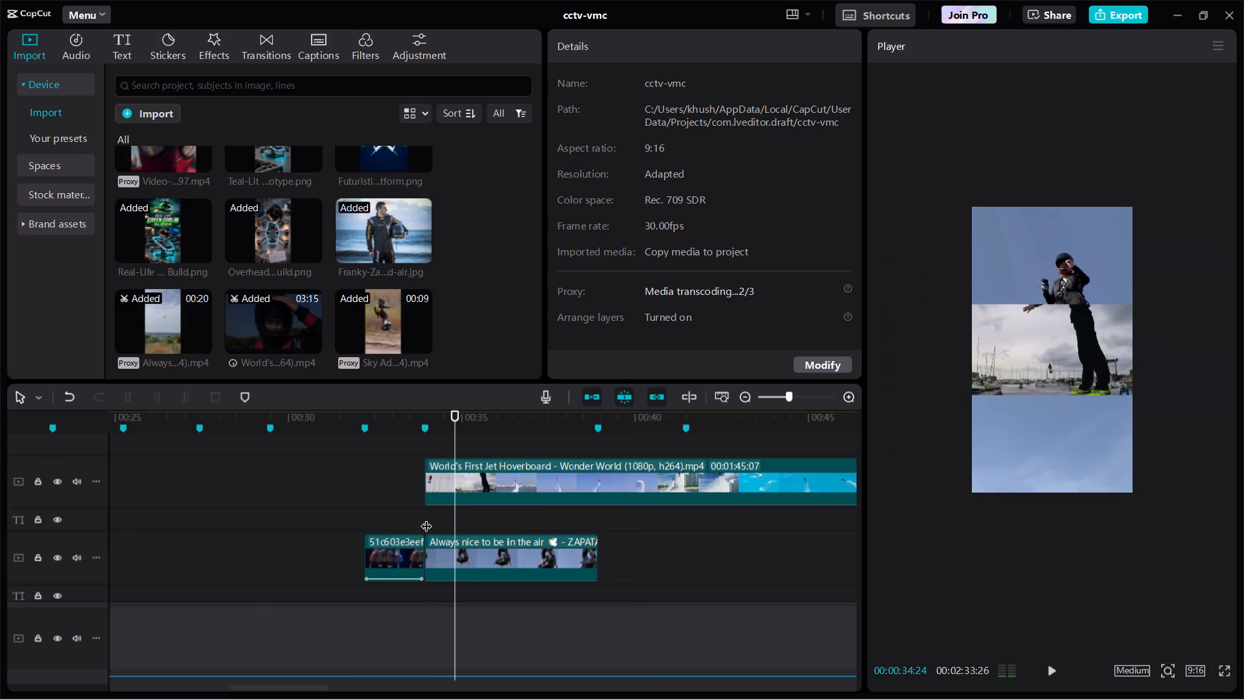
{"action": "left_click", "coordinate": [454, 500]}
{"action": "type", "text": "q"}
{"action": "key", "text": "space"}
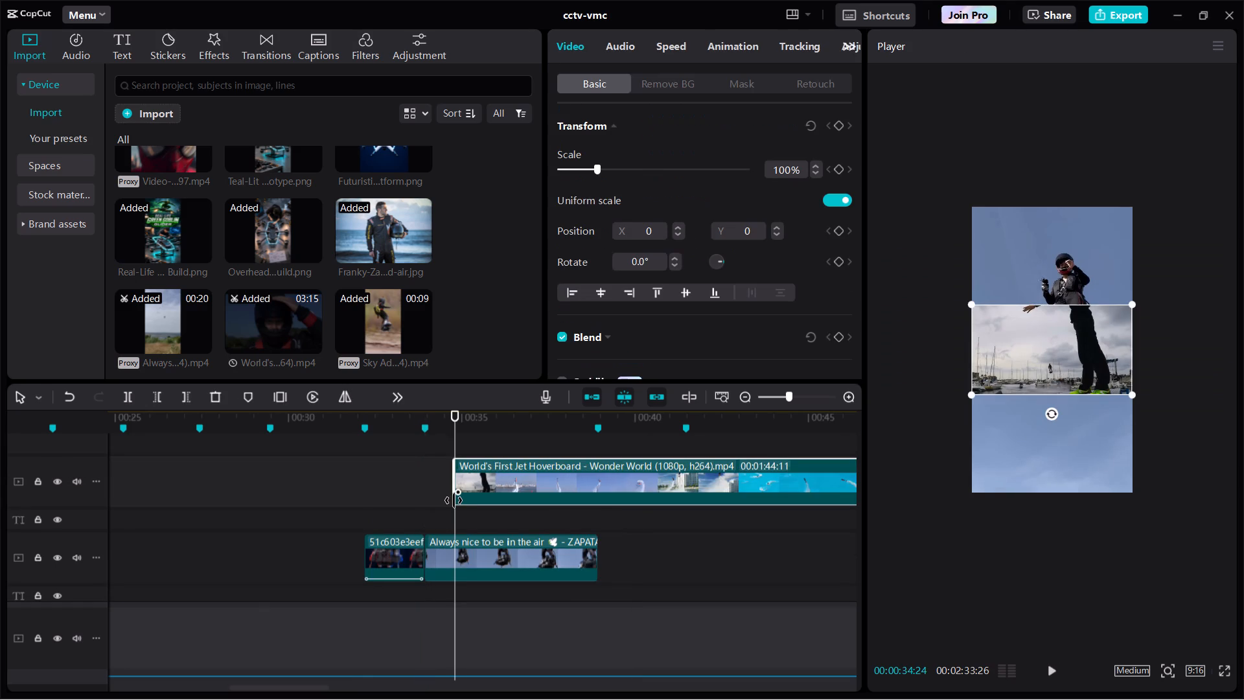
{"action": "key", "text": "space"}
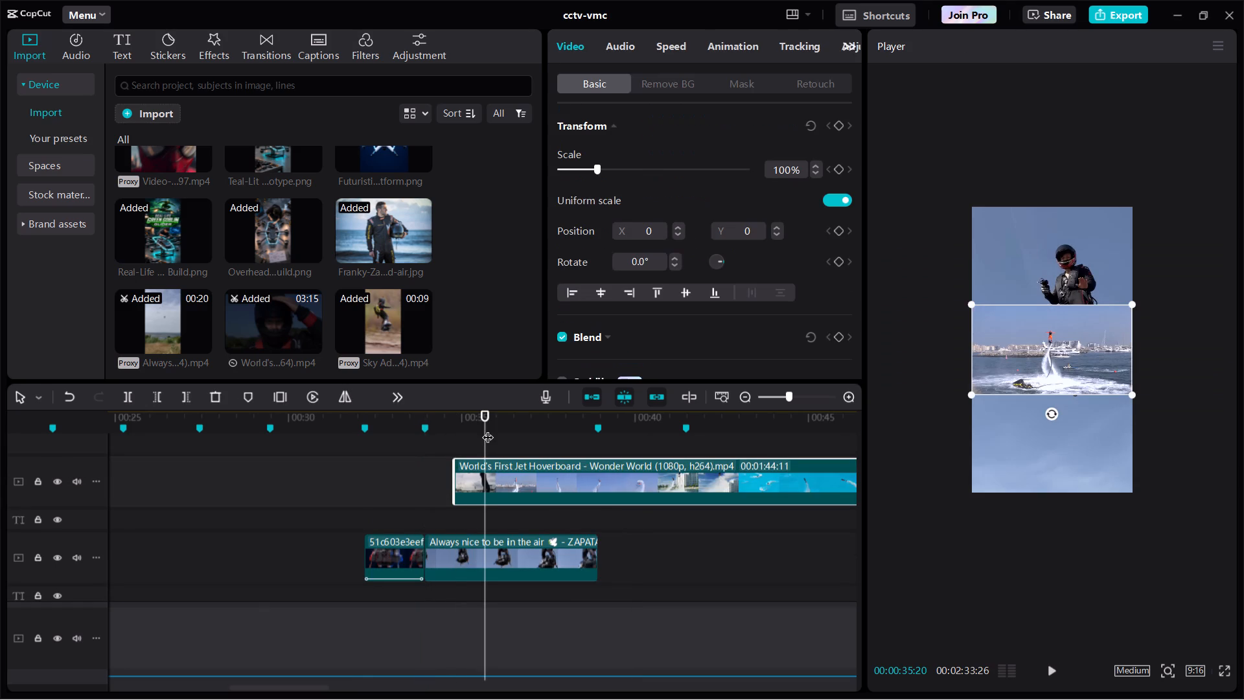
{"action": "left_click_drag", "start_coordinate": [488, 429], "coordinate": [475, 431]}
{"action": "key", "text": "q"}
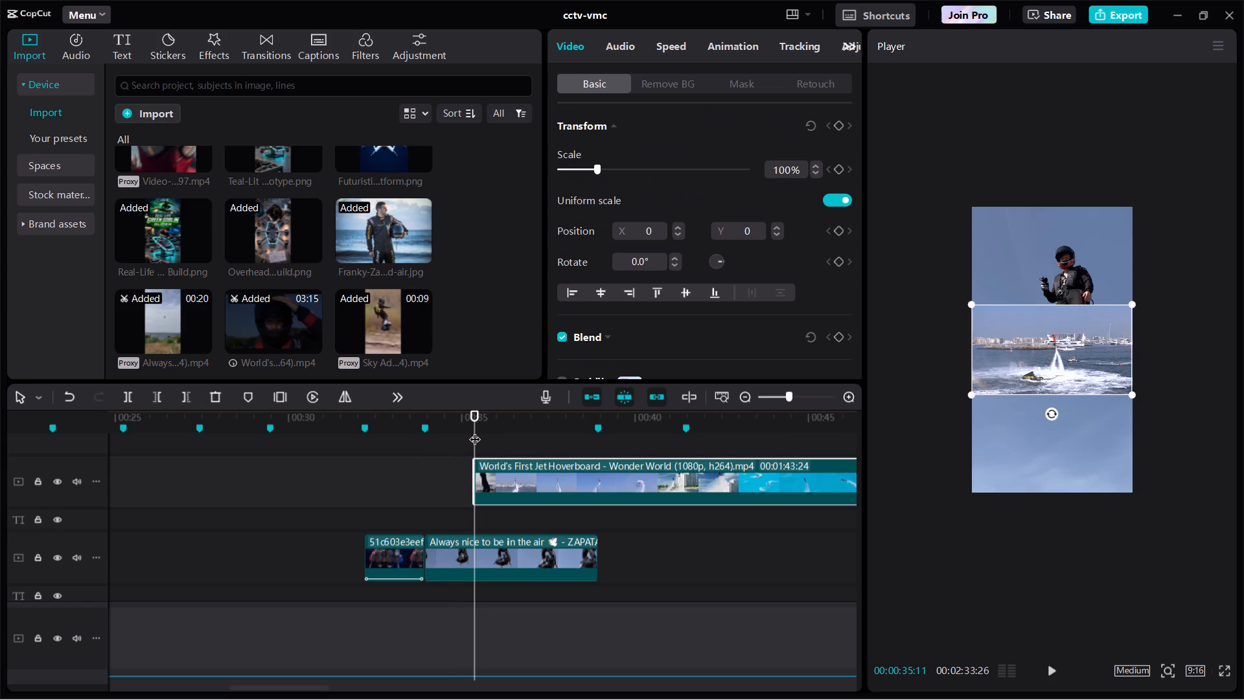
Move the trimmed World's First Jet Hoverboard clip back to start at the 00:00:33:28 marker.
{"action": "left_click_drag", "start_coordinate": [492, 482], "coordinate": [446, 491]}
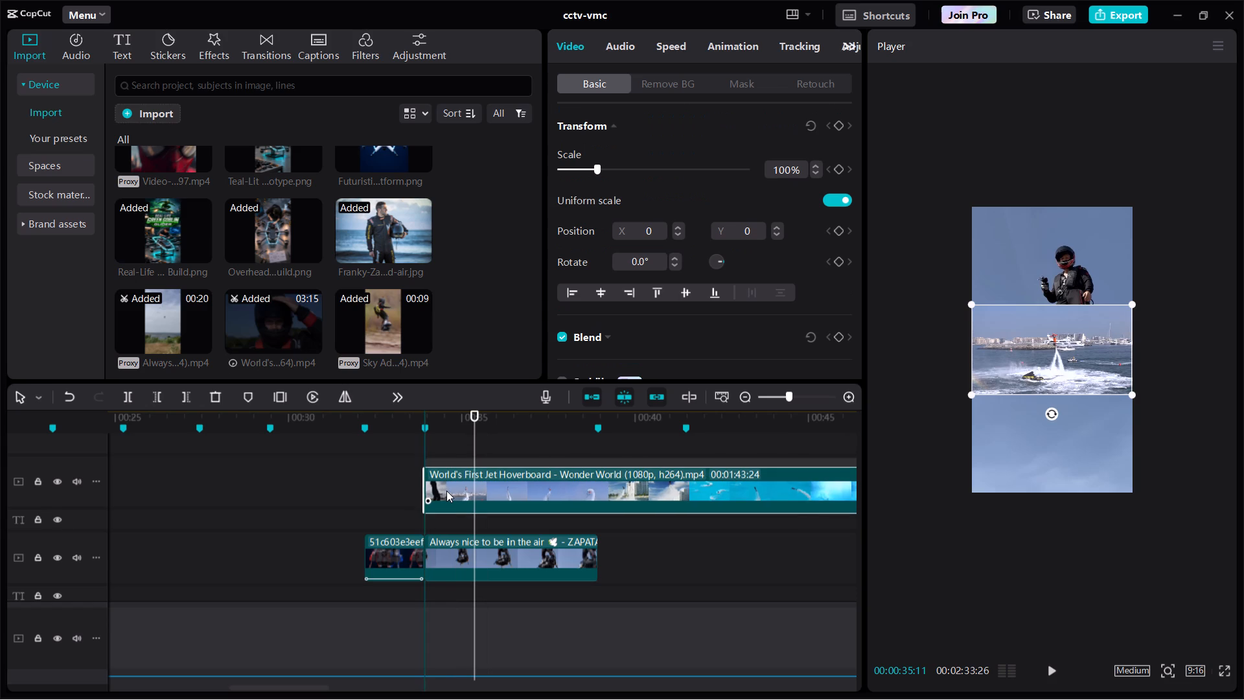
{"action": "key", "text": "space"}
{"action": "key", "text": "space"}
Scale the World's First Jet Hoverboard clip up to 327% so it fills the vertical frame.
{"action": "left_click_drag", "start_coordinate": [615, 163], "coordinate": [623, 167]}
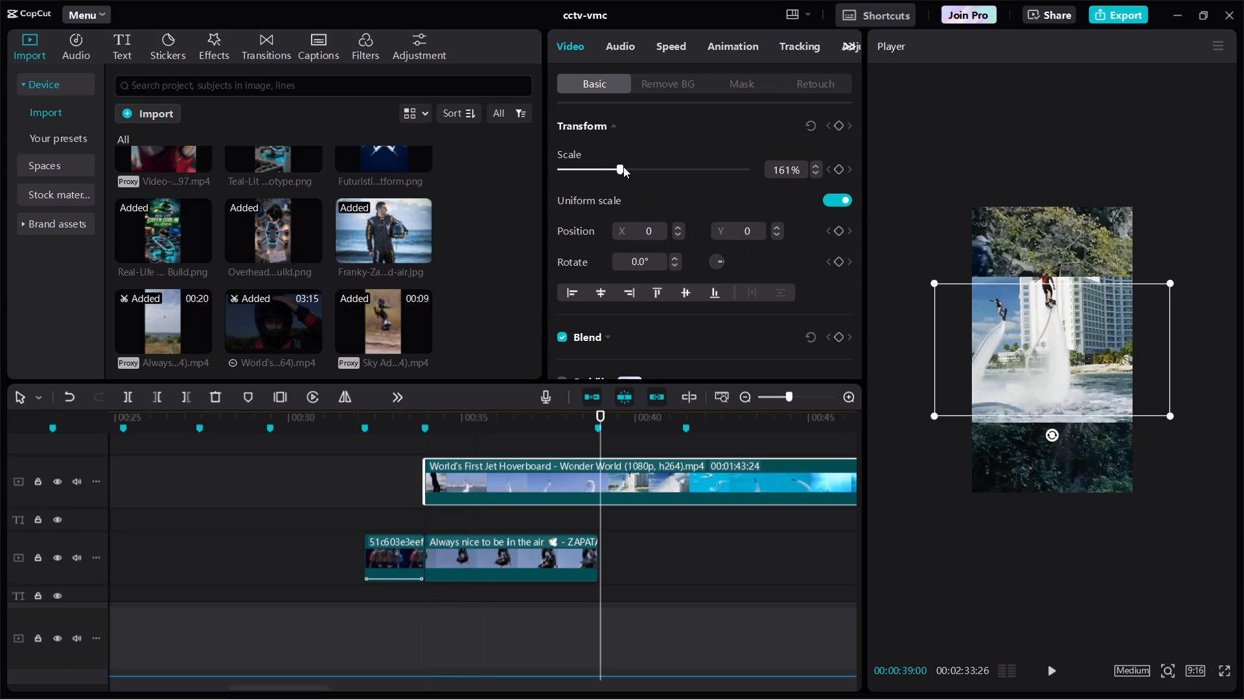
{"action": "left_click_drag", "start_coordinate": [623, 167], "coordinate": [682, 178]}
Preview the jet hoverboard clip, cut away its beginning at 00:00:34:28 and move it back to the 00:00:33:28 marker.
{"action": "left_click", "coordinate": [425, 520]}
{"action": "key", "text": "space"}
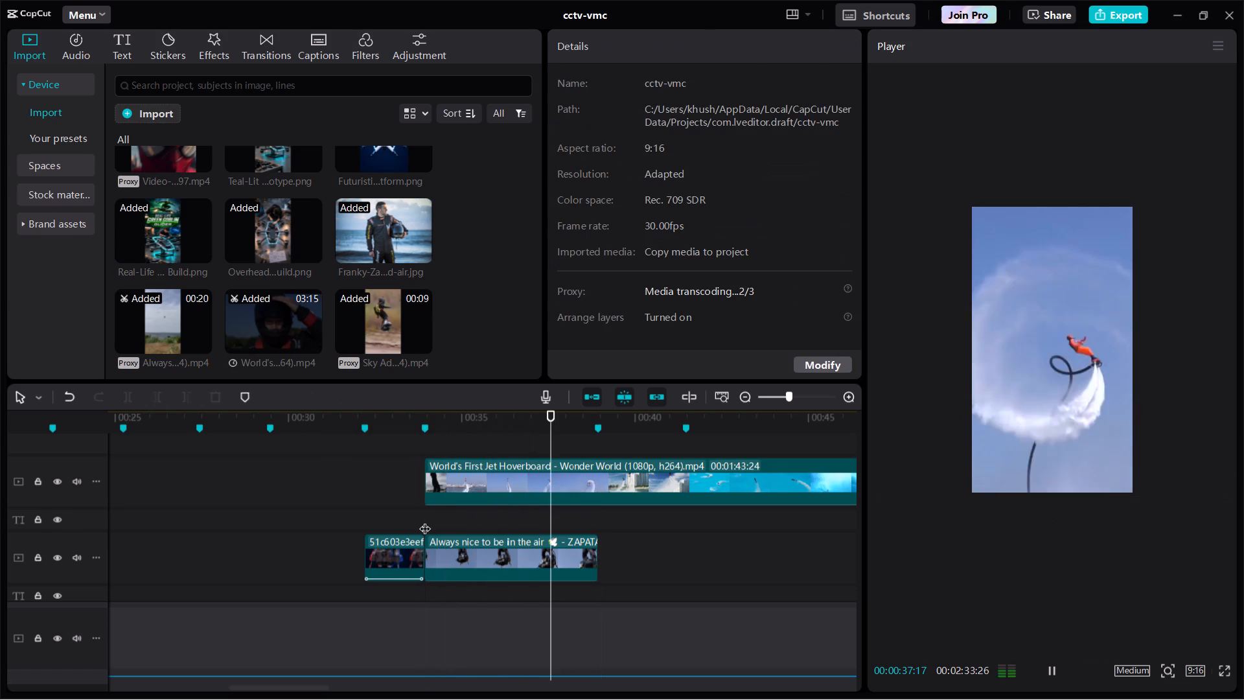
{"action": "key", "text": "space"}
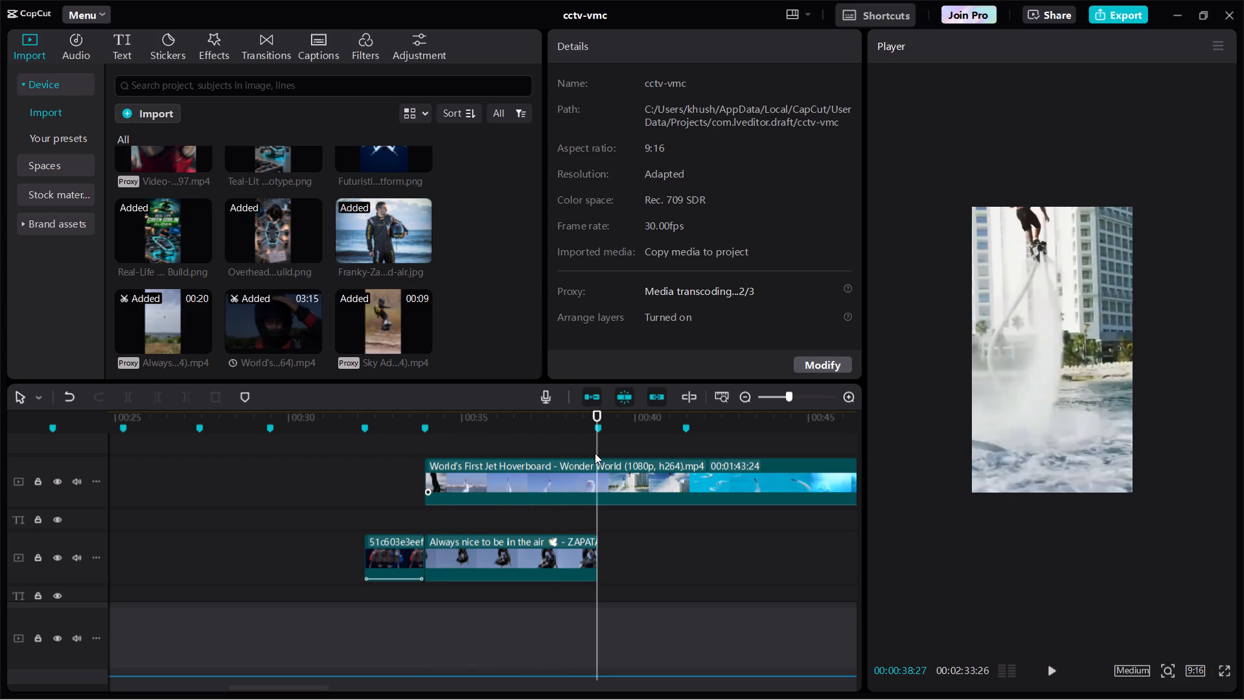
{"action": "left_click_drag", "start_coordinate": [592, 446], "coordinate": [585, 444]}
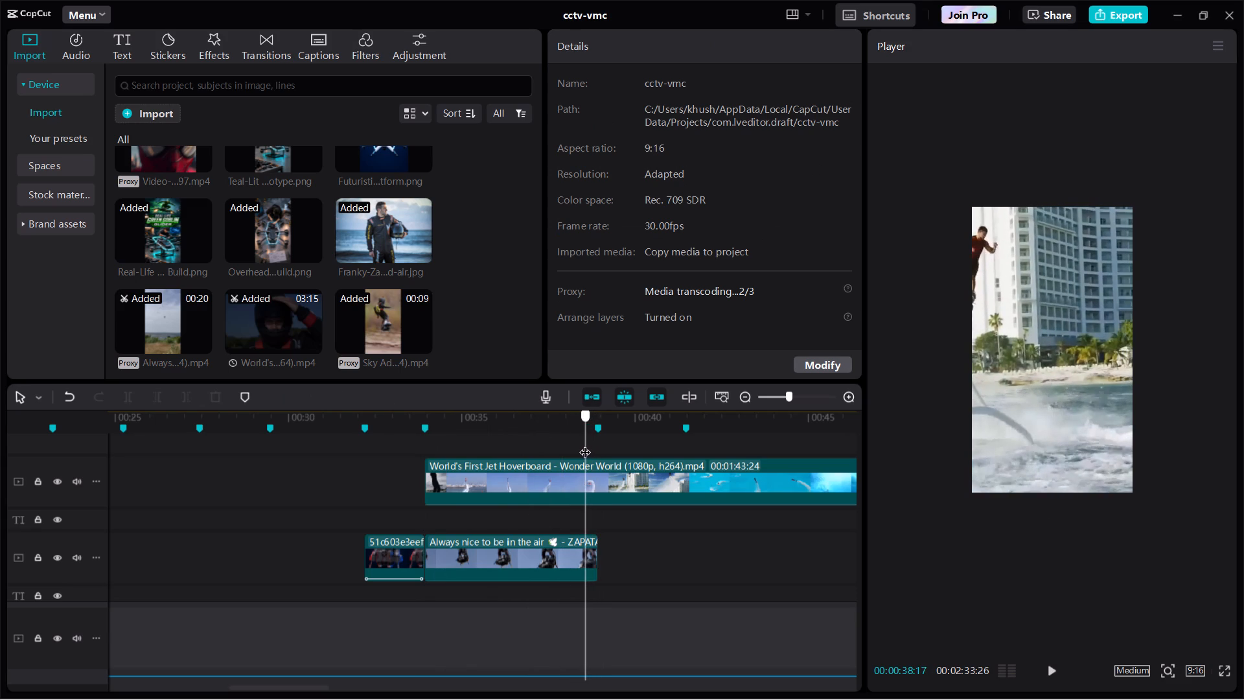
{"action": "left_click_drag", "start_coordinate": [585, 444], "coordinate": [648, 443]}
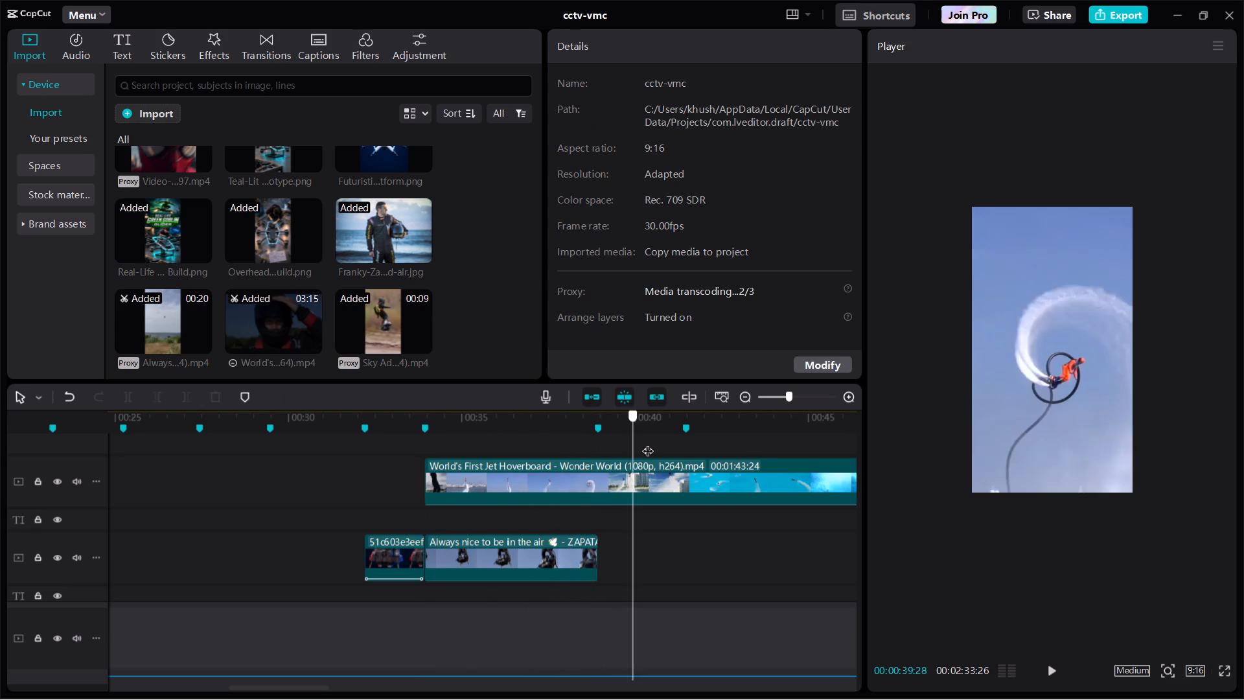
{"action": "left_click_drag", "start_coordinate": [648, 443], "coordinate": [658, 443]}
{"action": "left_click_drag", "start_coordinate": [658, 443], "coordinate": [658, 443]}
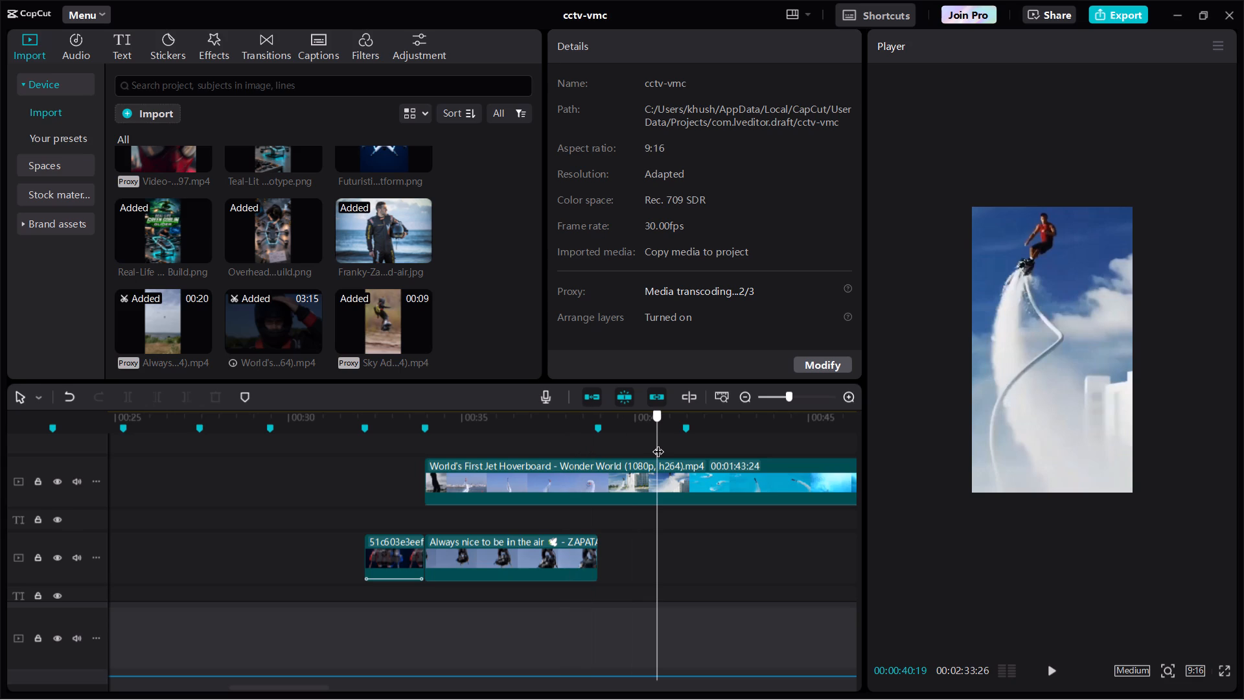
{"action": "left_click_drag", "start_coordinate": [658, 443], "coordinate": [459, 450]}
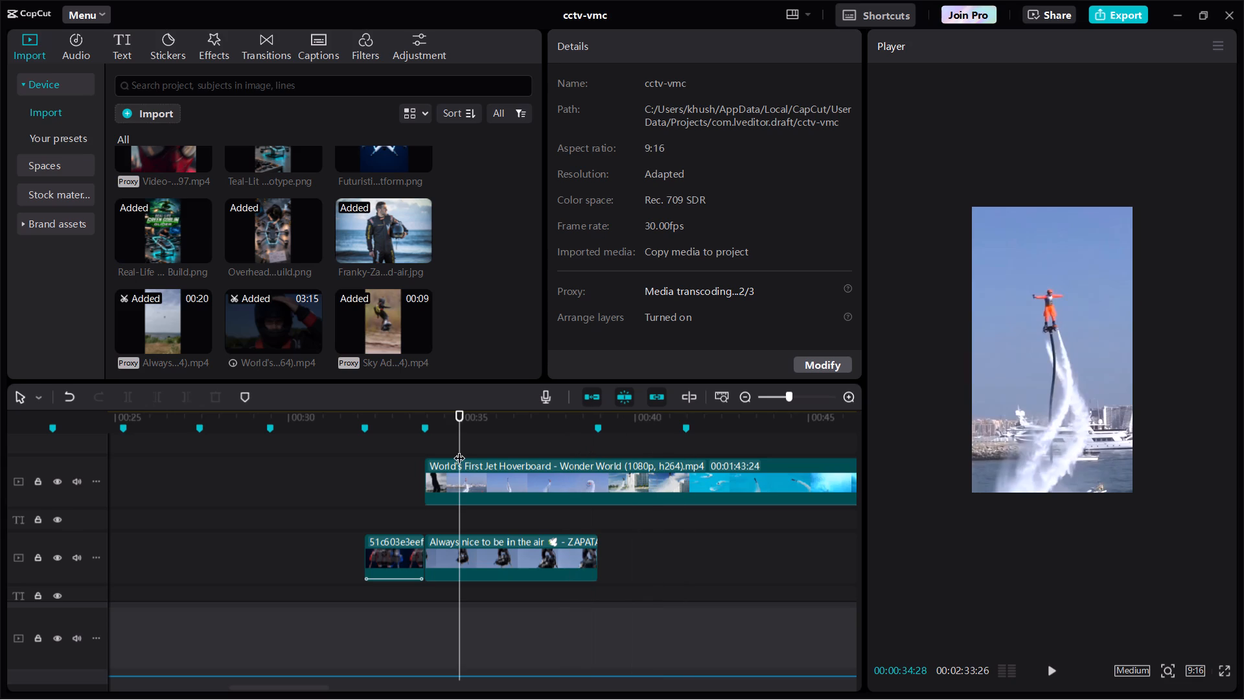
{"action": "left_click", "coordinate": [460, 471]}
{"action": "key", "text": "q"}
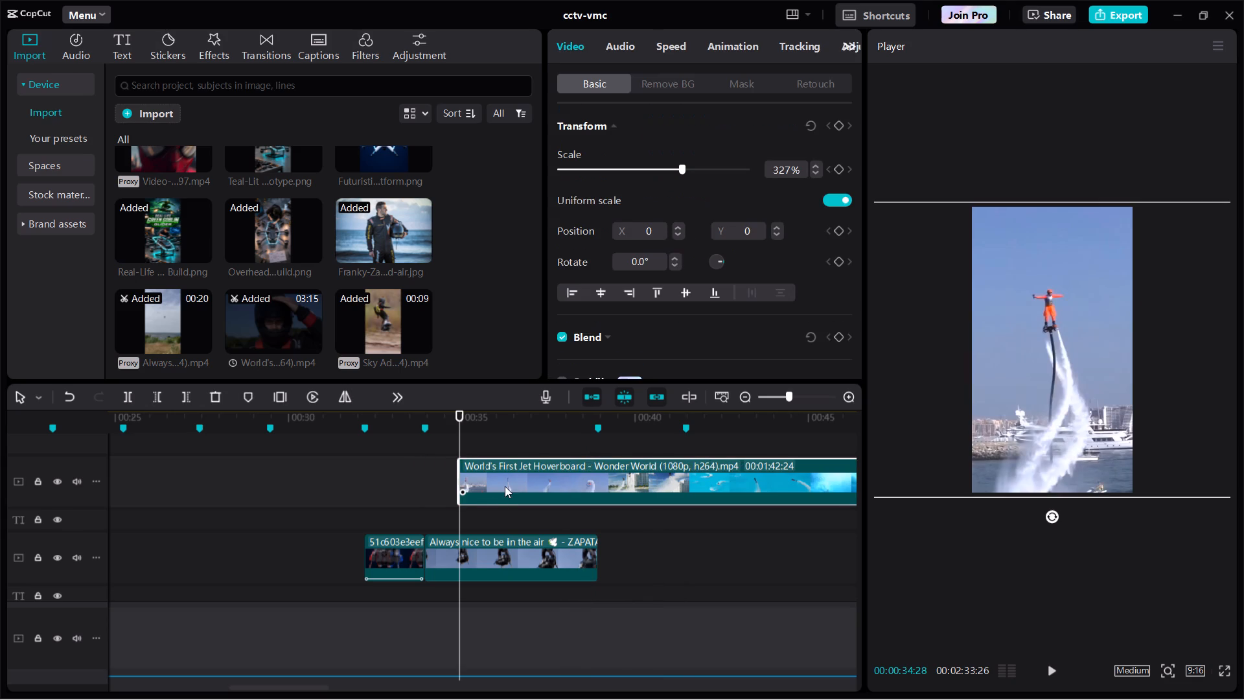
{"action": "left_click_drag", "start_coordinate": [505, 486], "coordinate": [472, 485]}
Play the jet hoverboard clip and split it at the 00:00:38:28 marker.
{"action": "key", "text": "space"}
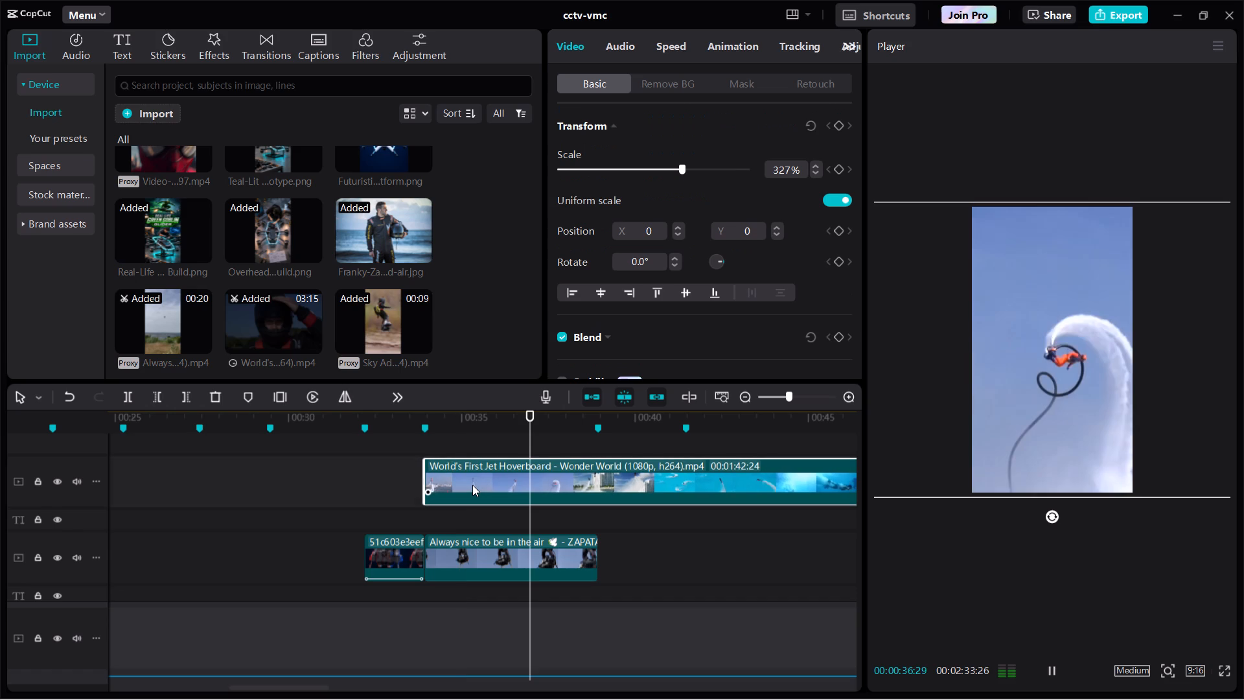
{"action": "key", "text": "space"}
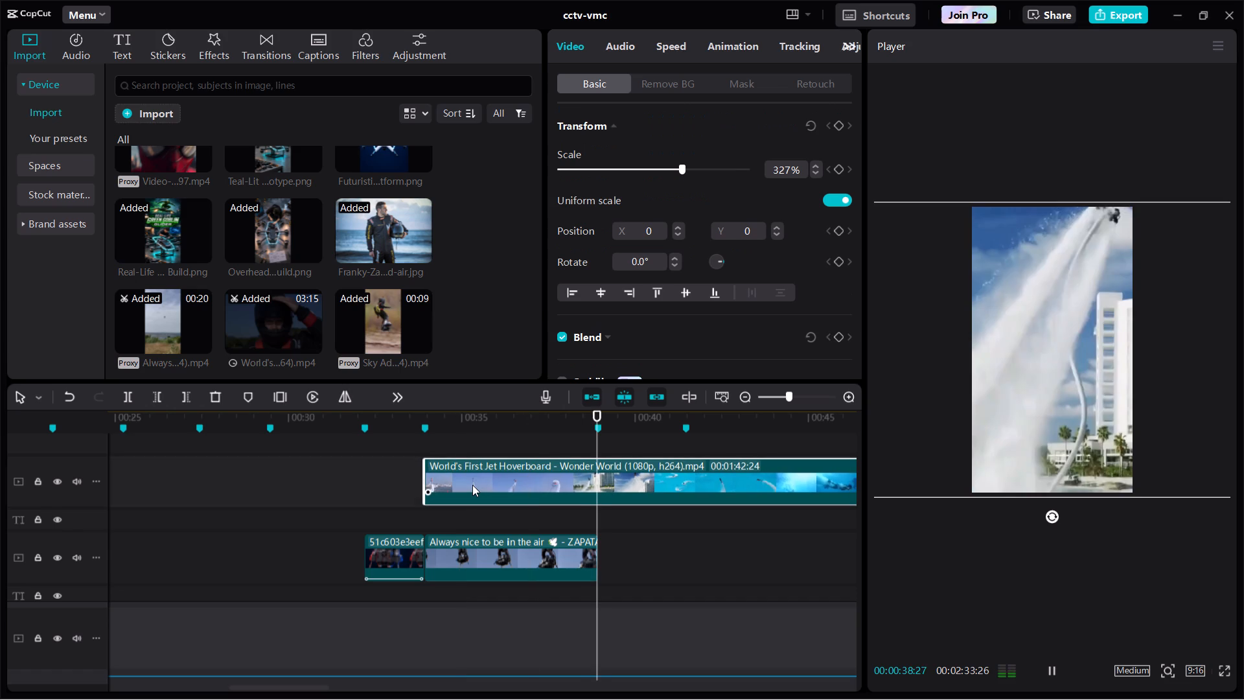
{"action": "key", "text": "space"}
{"action": "key", "text": "space"}
{"action": "key", "text": "space"}
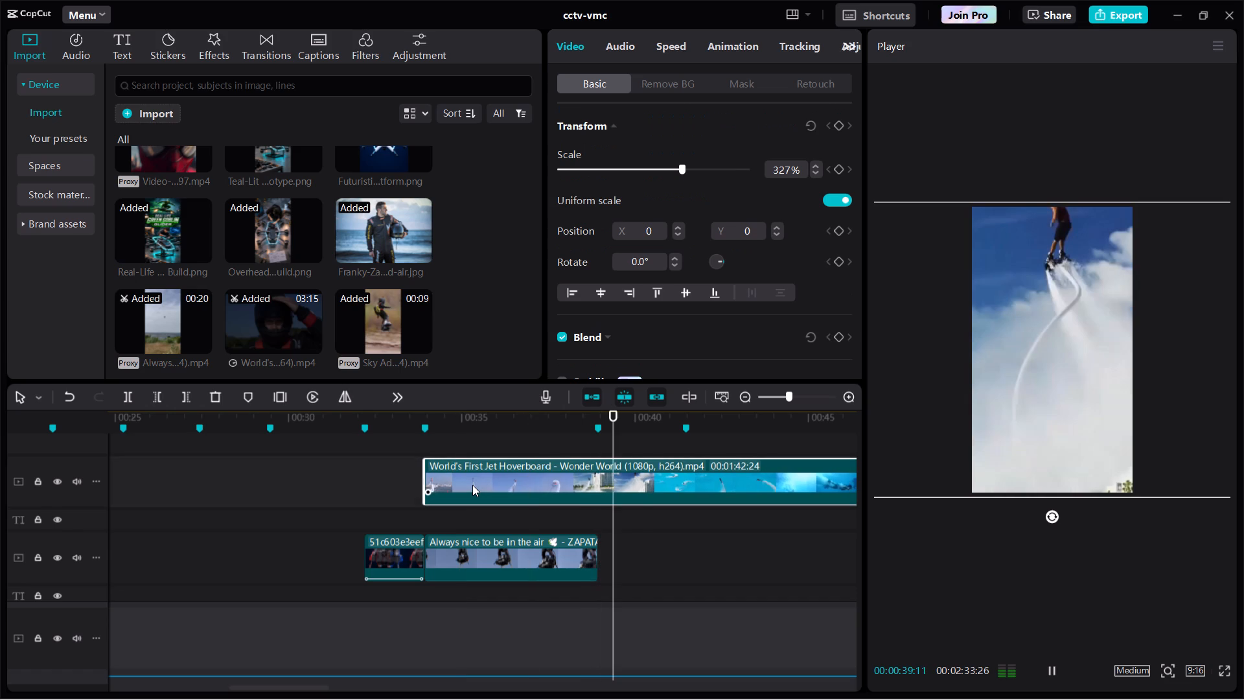
{"action": "left_click", "coordinate": [602, 411]}
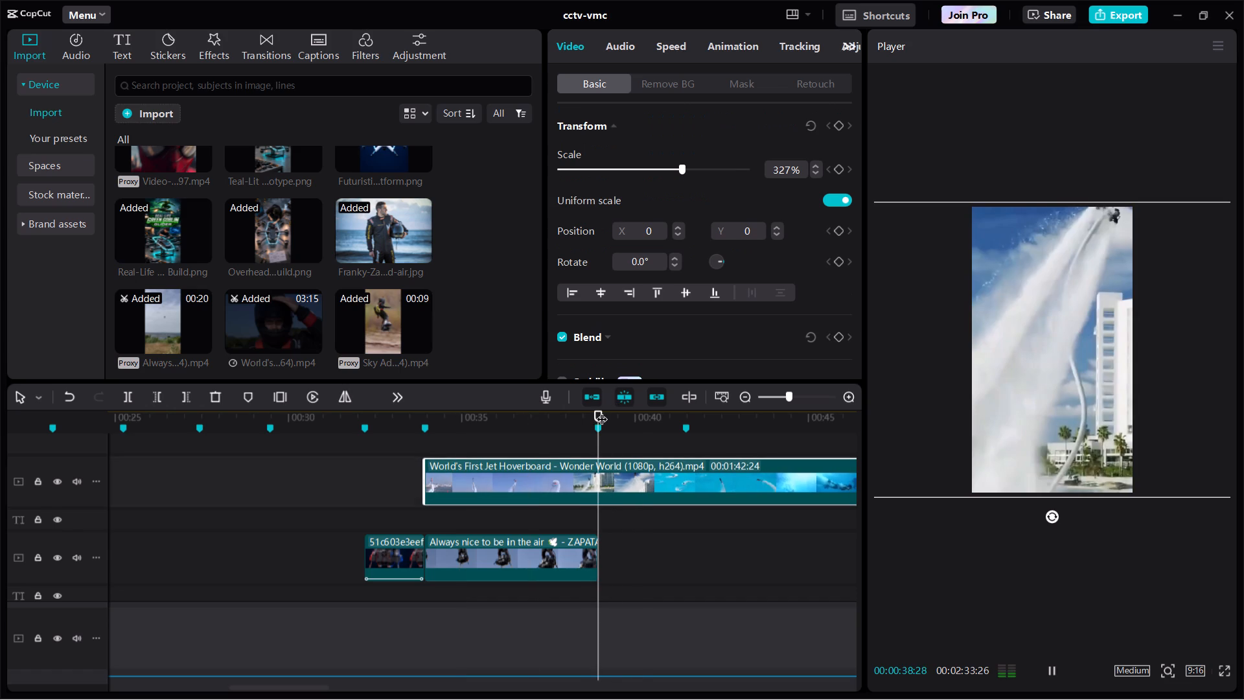
{"action": "key", "text": "ctrl+b"}
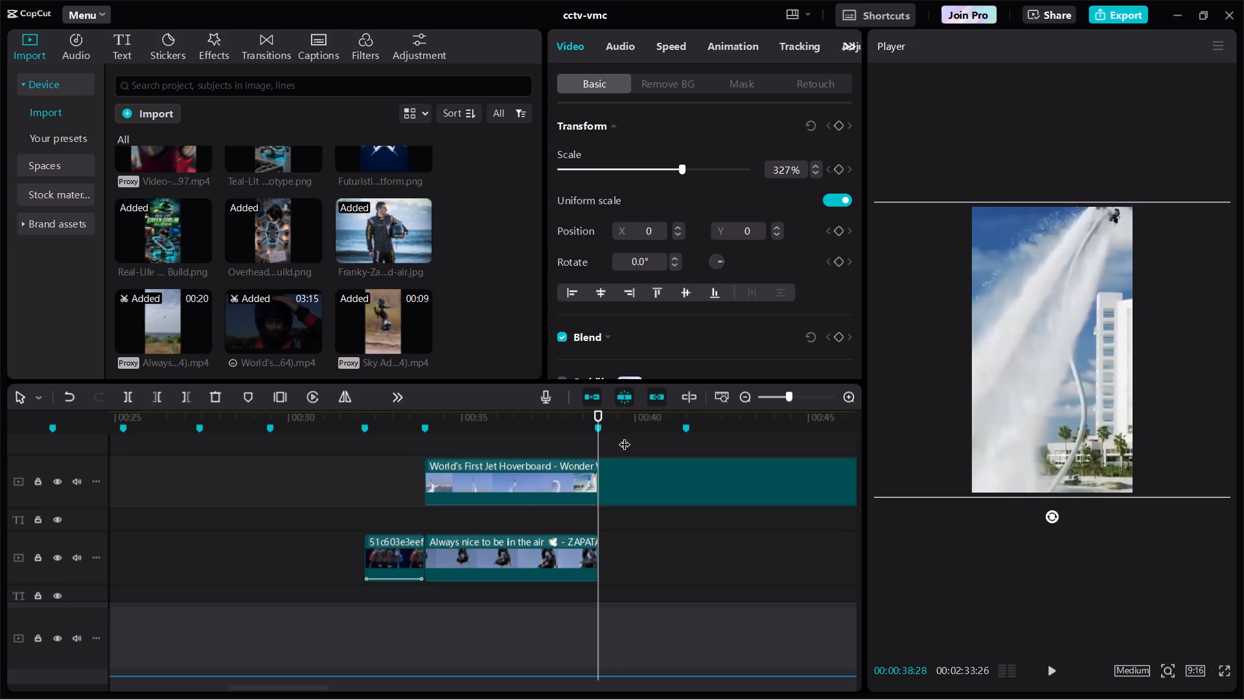
Skim the second jet hoverboard piece for the flight beside the jet ski and cut away everything before 00:00:50:02.
{"action": "left_click", "coordinate": [629, 436]}
{"action": "left_click_drag", "start_coordinate": [629, 436], "coordinate": [757, 459]}
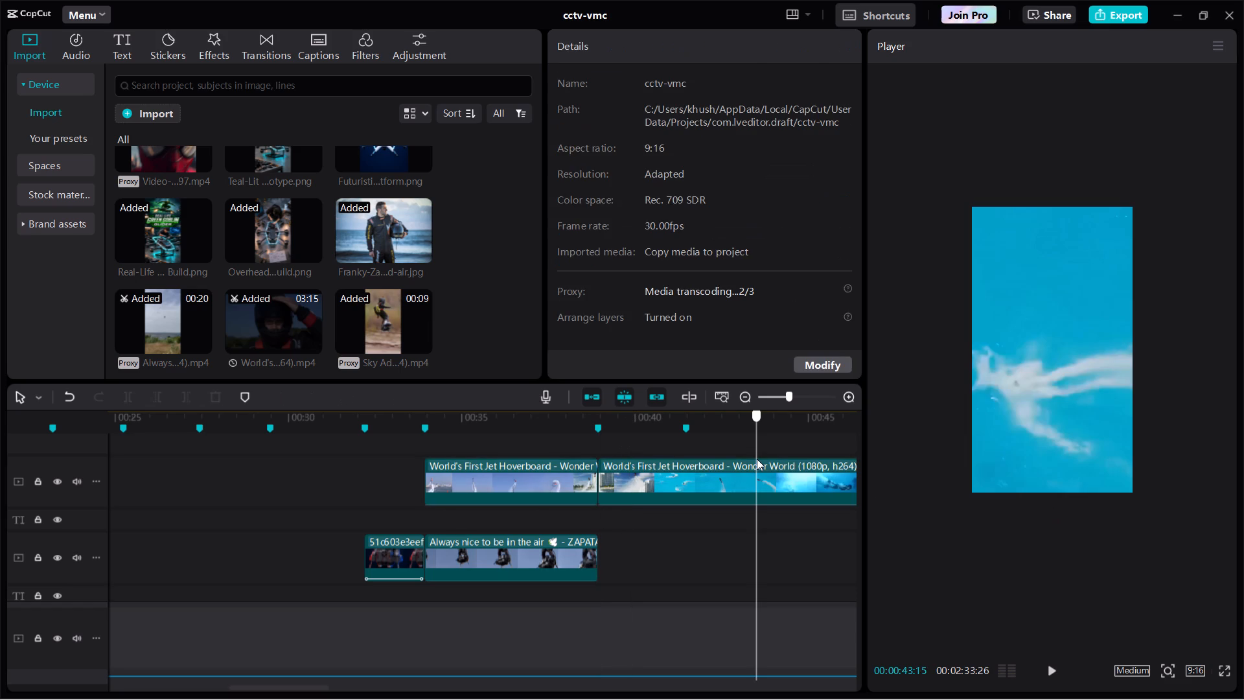
{"action": "left_click_drag", "start_coordinate": [757, 459], "coordinate": [804, 469]}
{"action": "scroll", "coordinate": [804, 469], "scroll_direction": "left", "scroll_amount": 1}
{"action": "left_click", "coordinate": [540, 545]}
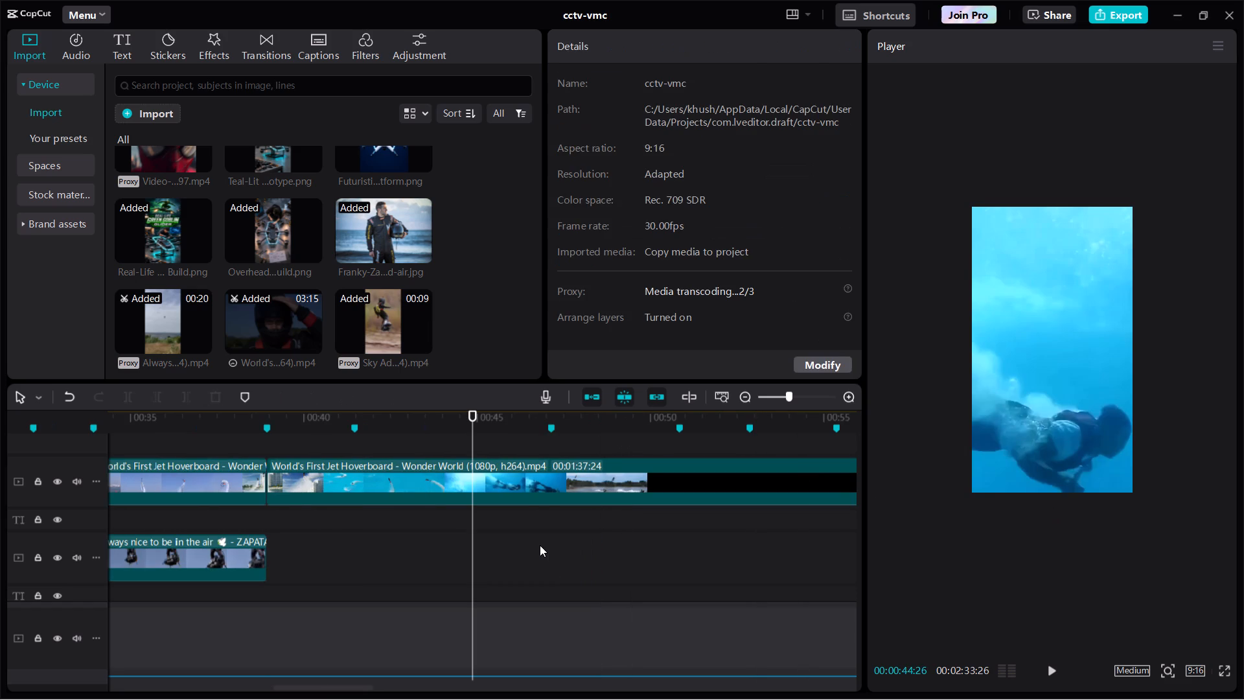
{"action": "left_click_drag", "start_coordinate": [540, 545], "coordinate": [702, 550]}
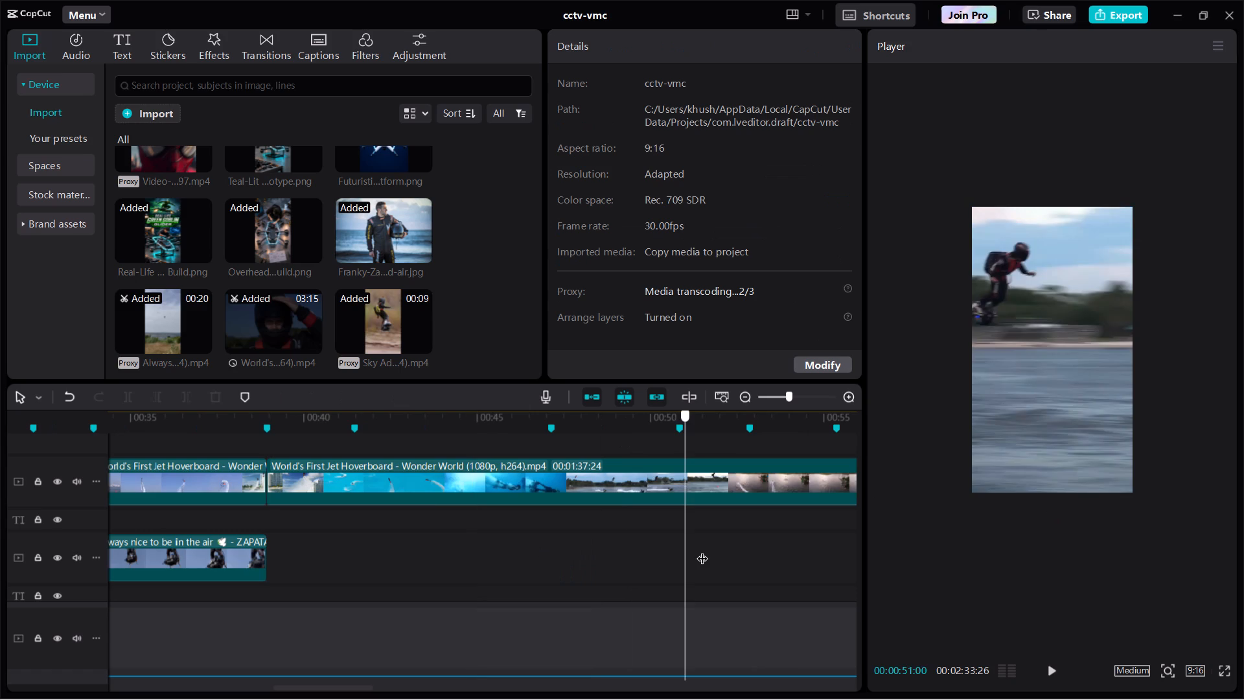
{"action": "scroll", "coordinate": [702, 550], "scroll_direction": "left", "scroll_amount": 1}
{"action": "left_click", "coordinate": [512, 430]}
{"action": "left_click", "coordinate": [509, 437]}
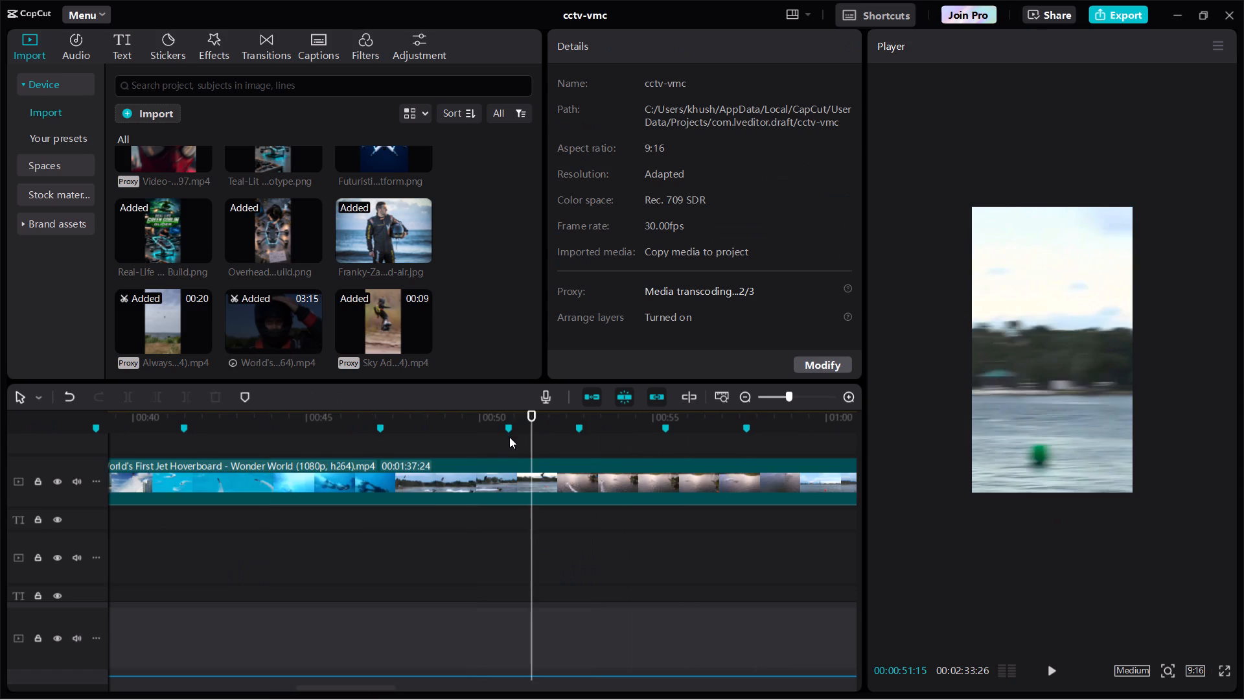
{"action": "left_click_drag", "start_coordinate": [509, 437], "coordinate": [485, 441]}
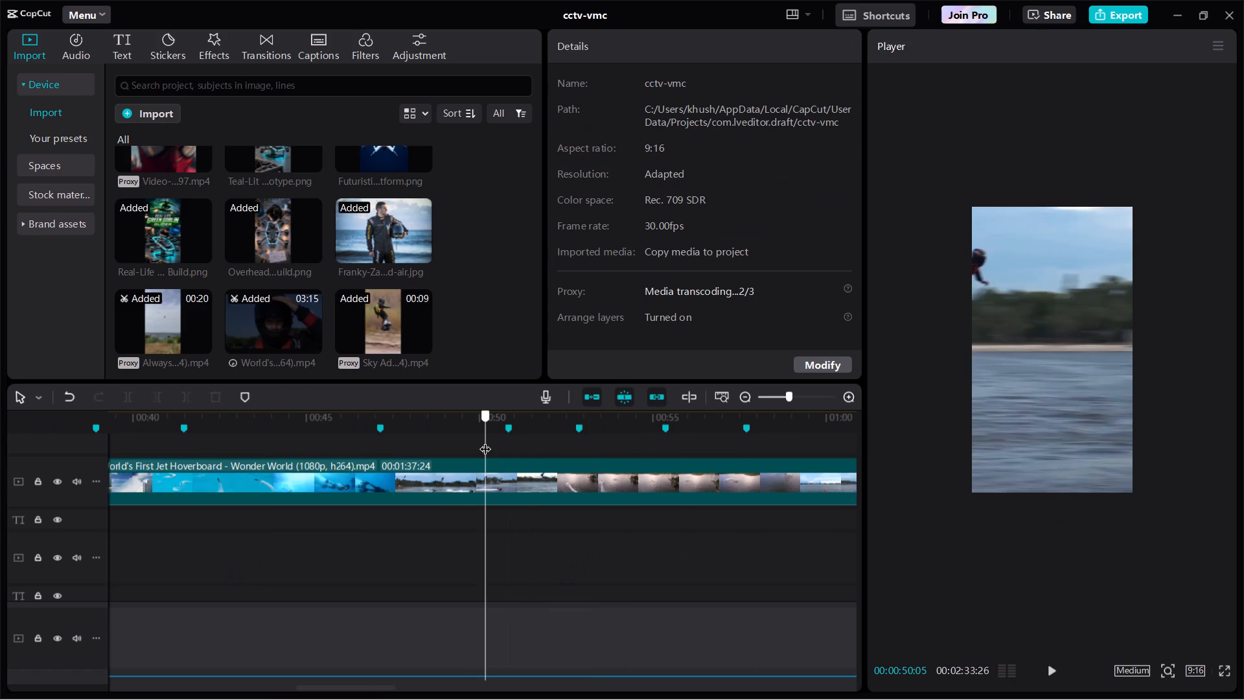
{"action": "left_click_drag", "start_coordinate": [485, 441], "coordinate": [481, 441]}
{"action": "left_click", "coordinate": [478, 465]}
{"action": "key", "text": "q"}
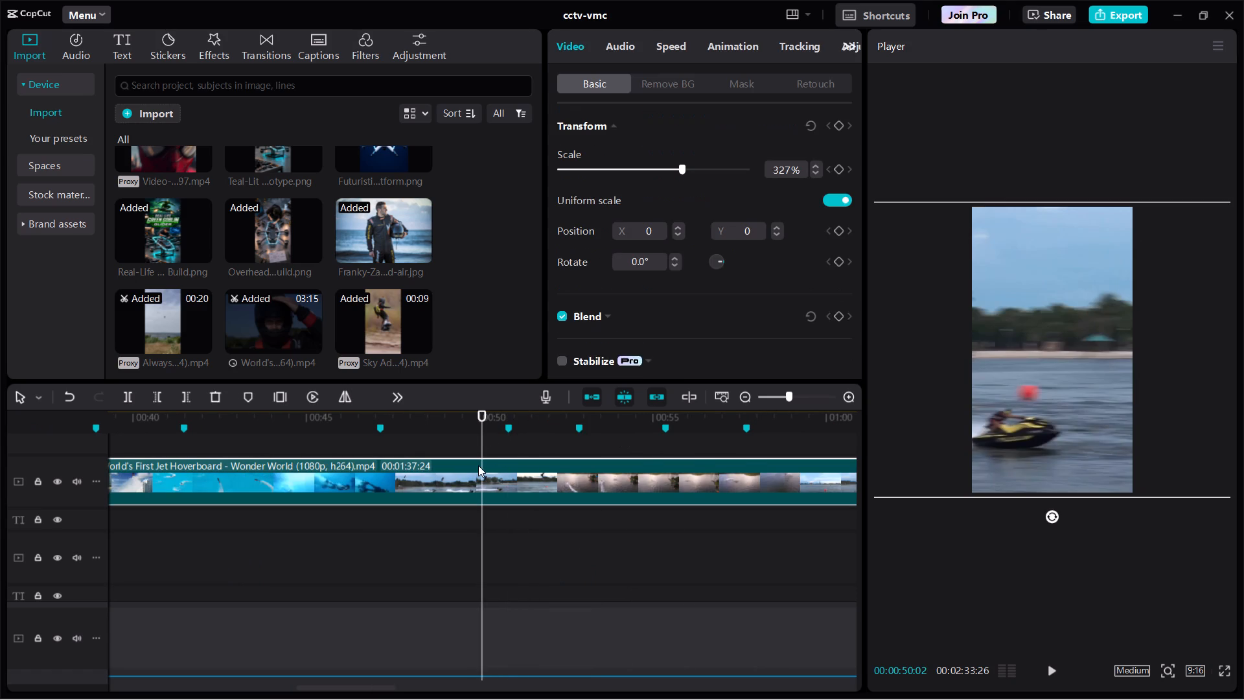
Move the trimmed second piece back to start at the 00:00:38:28 marker, directly after the first piece.
{"action": "scroll", "coordinate": [478, 465], "scroll_direction": "down", "scroll_amount": 3, "text": "ctrl"}
{"action": "left_click_drag", "start_coordinate": [545, 482], "coordinate": [271, 478]}
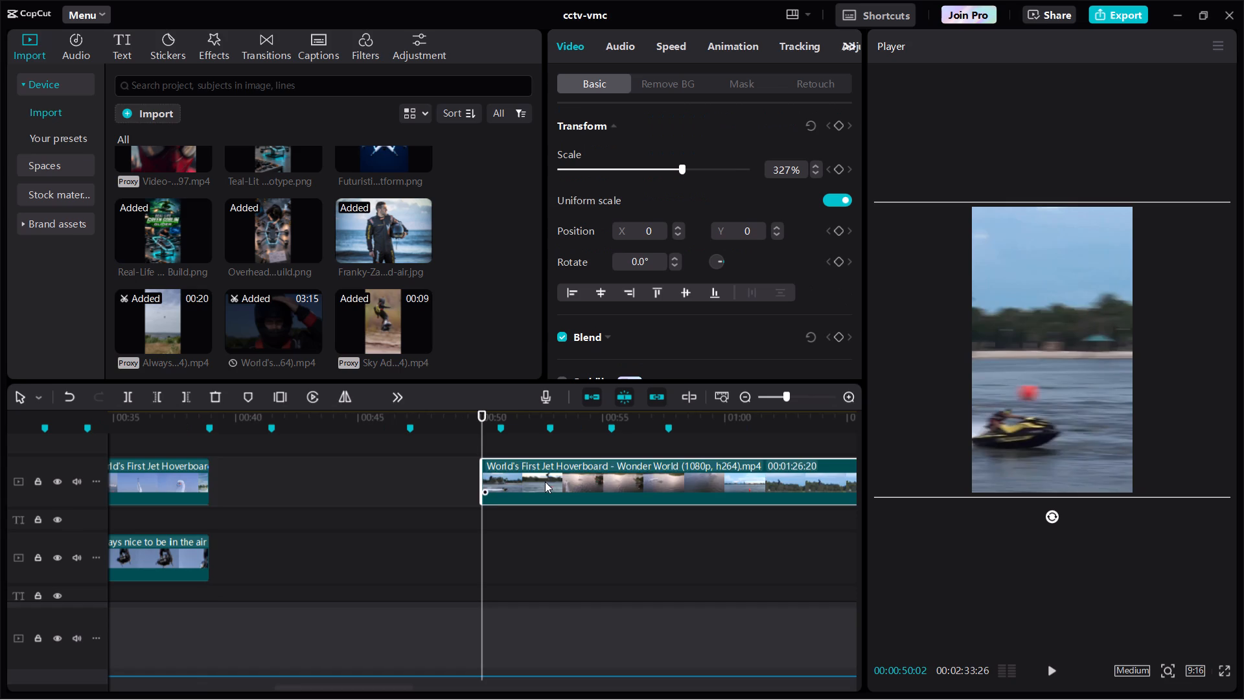
At 00:00:38:28, shift the second piece's picture horizontally to X 1742 and add a Transform keyframe.
{"action": "left_click", "coordinate": [210, 419]}
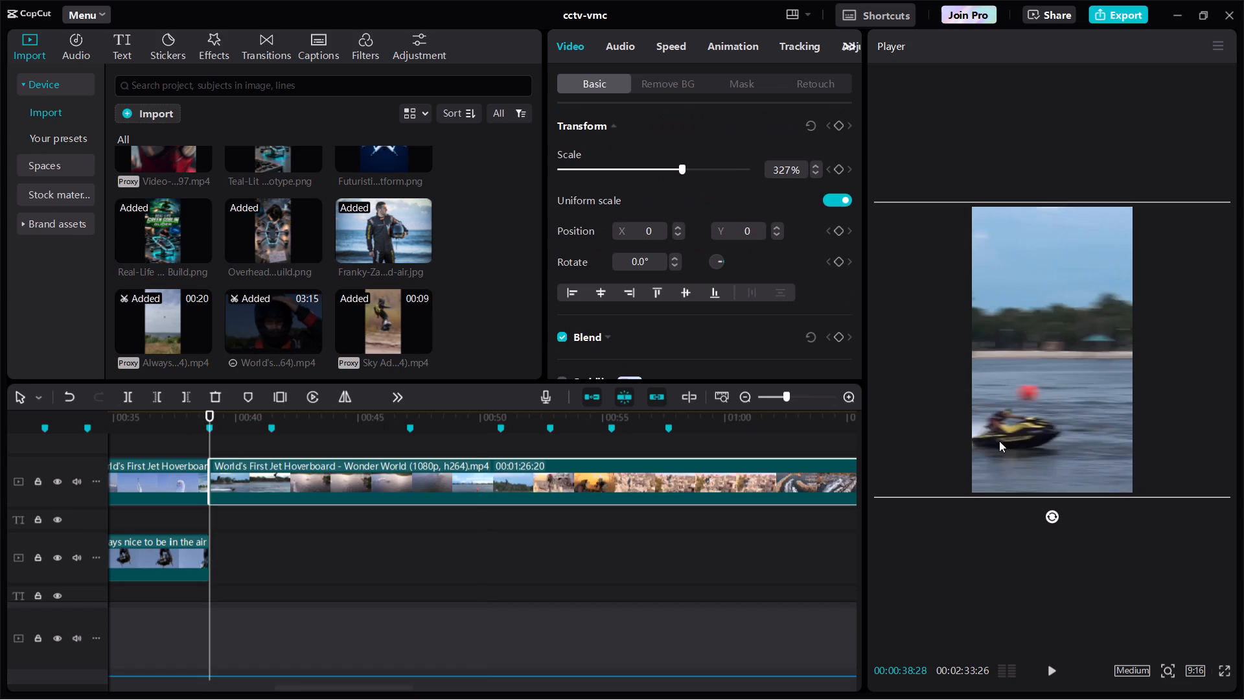
{"action": "left_click_drag", "start_coordinate": [1002, 441], "coordinate": [1131, 441]}
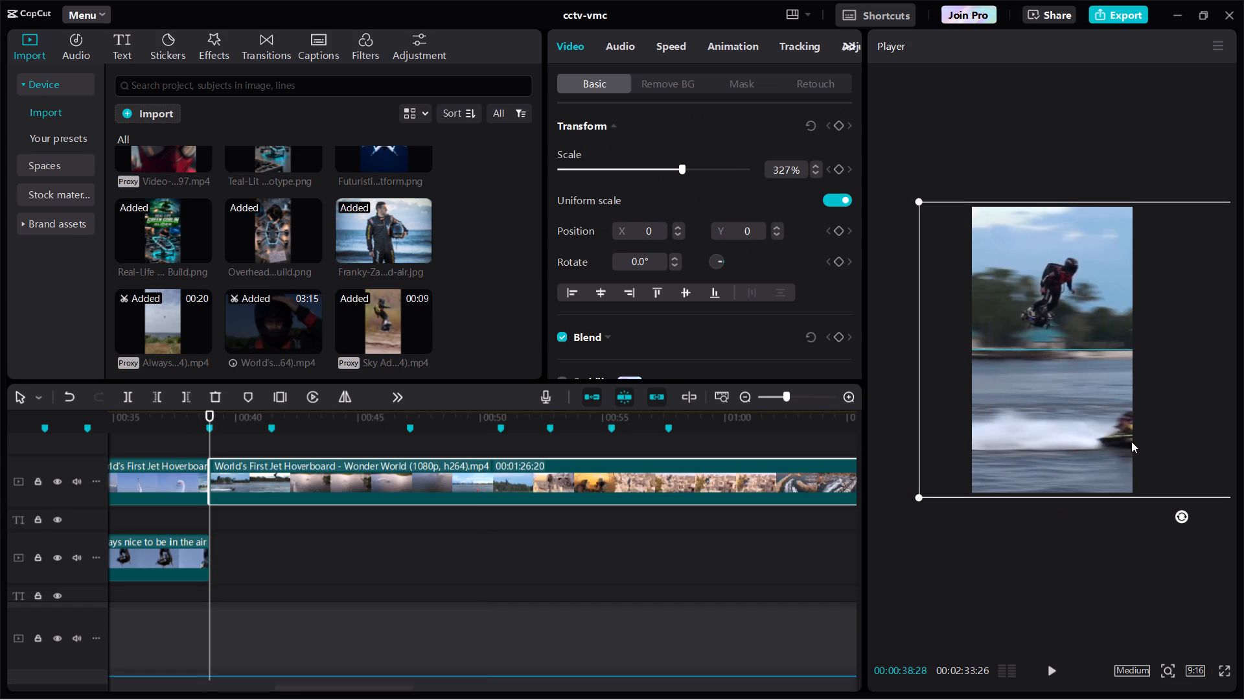
{"action": "left_click", "coordinate": [838, 132]}
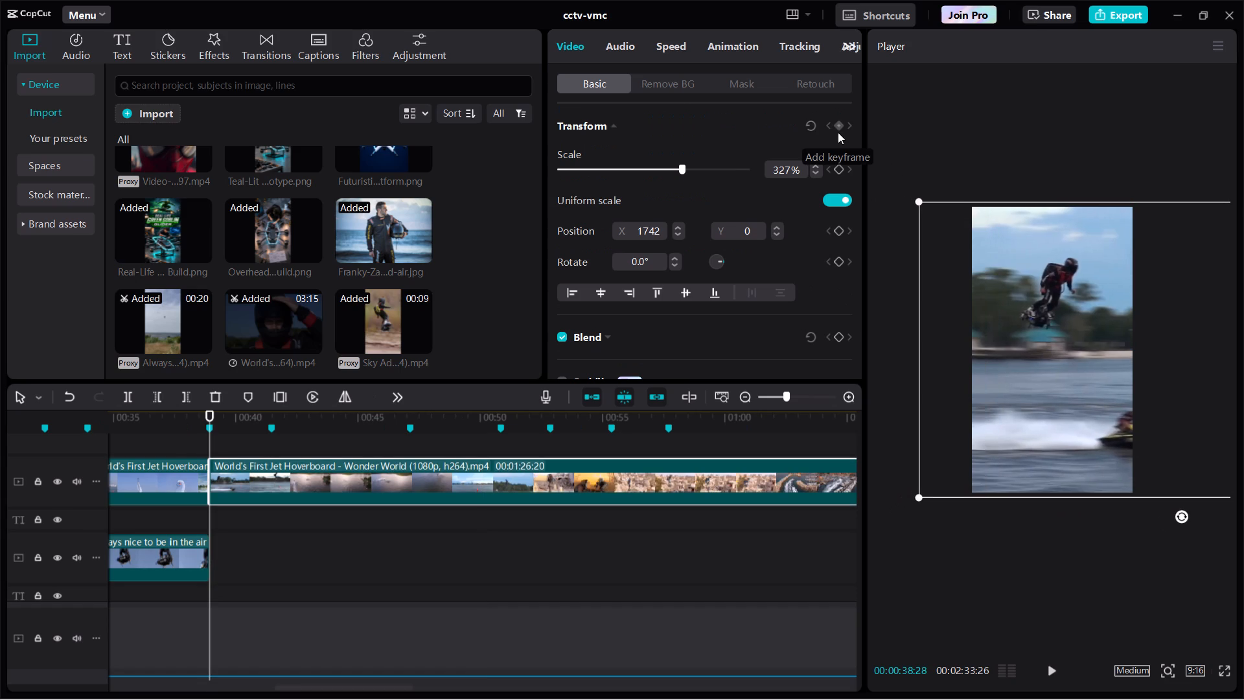
Keyframe the picture position to follow the rider, with X 860 at 00:00:39:10 and X -54 at 00:00:39:16.
{"action": "key", "text": "space"}
{"action": "key", "text": "space"}
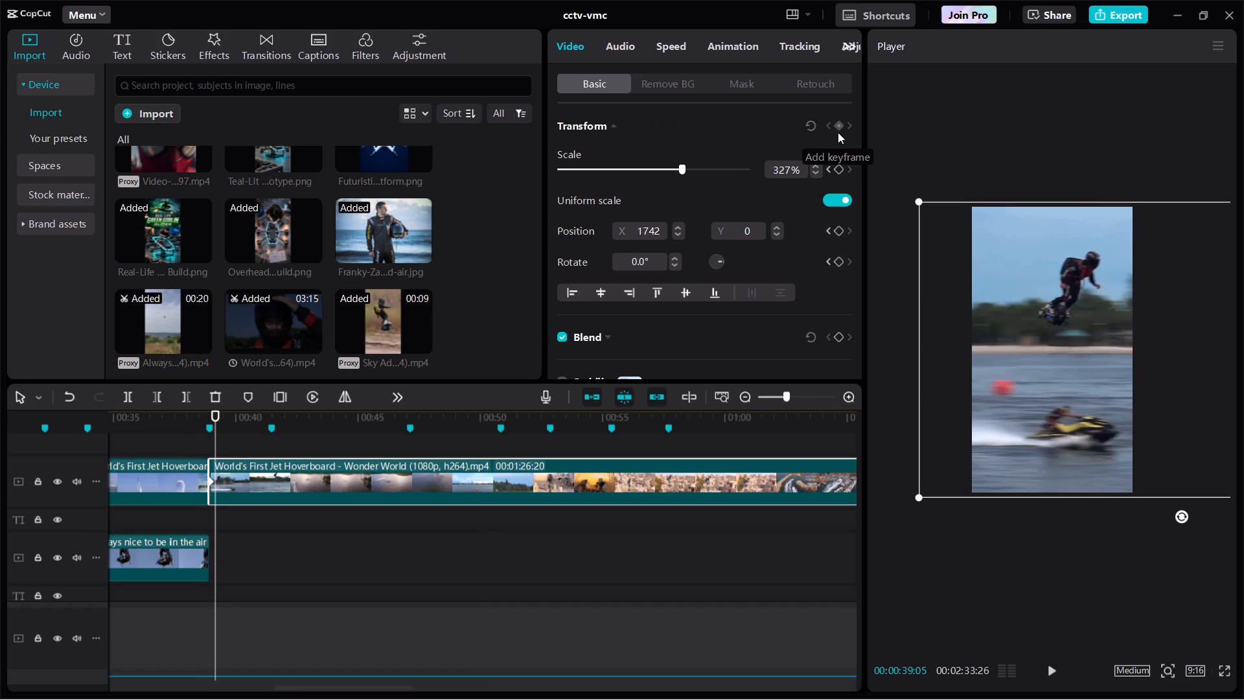
{"action": "key", "text": "space"}
{"action": "key", "text": "space"}
{"action": "left_click_drag", "start_coordinate": [1129, 275], "coordinate": [1064, 277]}
{"action": "key", "text": "space"}
{"action": "key", "text": "space"}
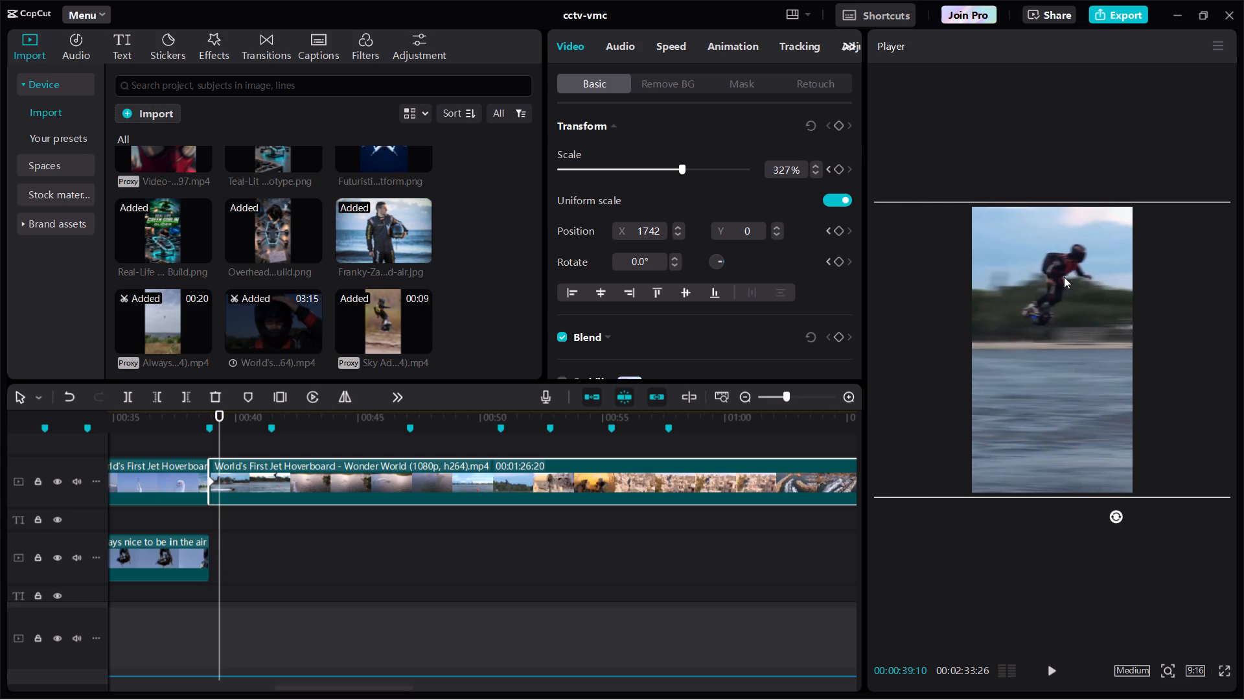
{"action": "left_click_drag", "start_coordinate": [1103, 294], "coordinate": [1028, 299]}
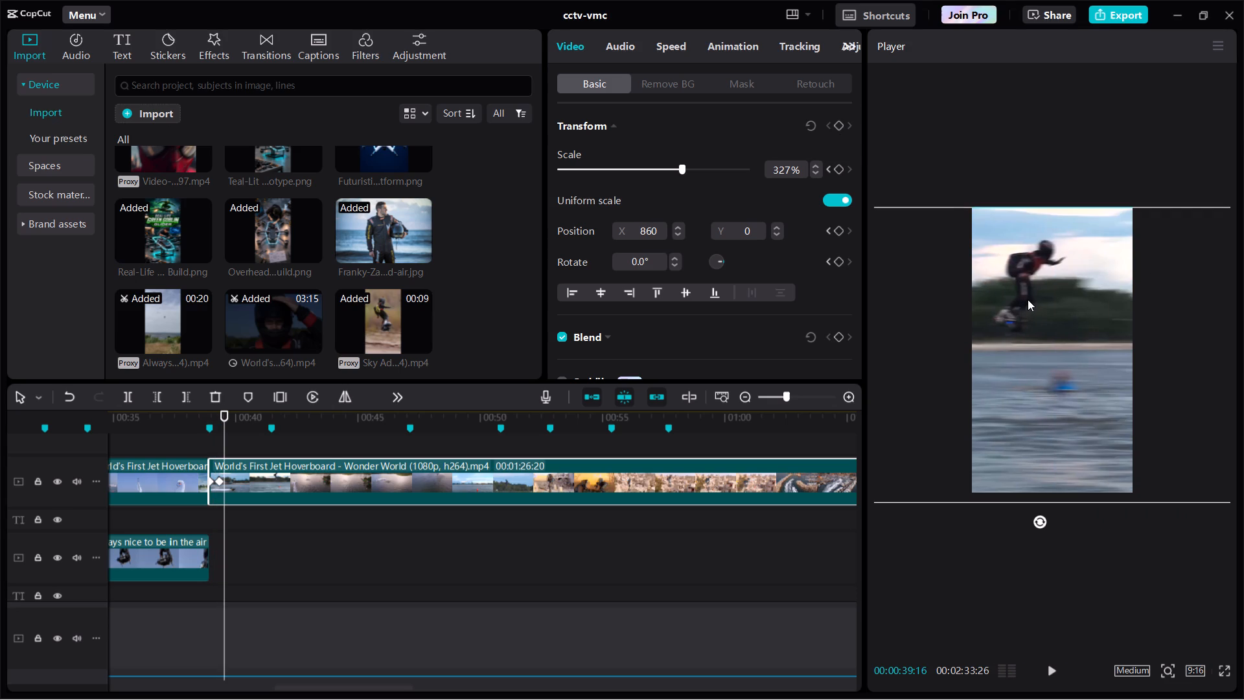
{"action": "left_click_drag", "start_coordinate": [1028, 299], "coordinate": [1035, 290]}
Keyframe the picture position to X -1350 at 00:00:40:06 to recentre the rider, and play on to the next shot.
{"action": "key", "text": "space"}
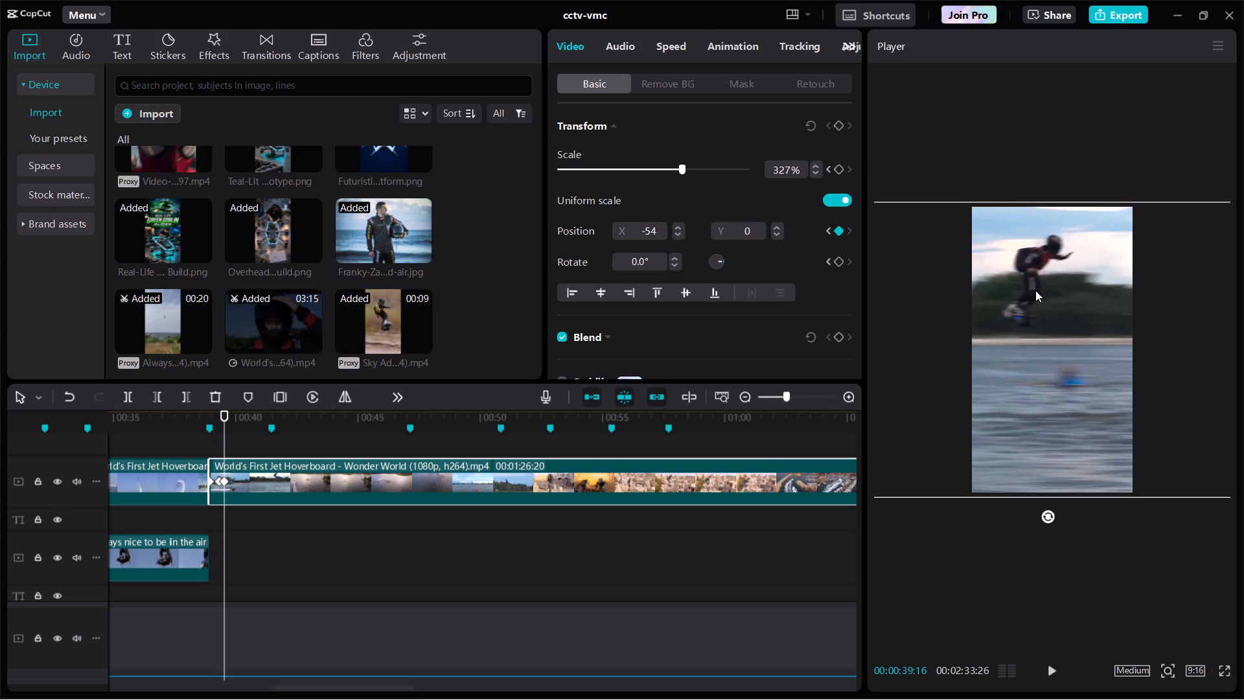
{"action": "key", "text": "space"}
{"action": "left_click_drag", "start_coordinate": [1139, 325], "coordinate": [1105, 330]}
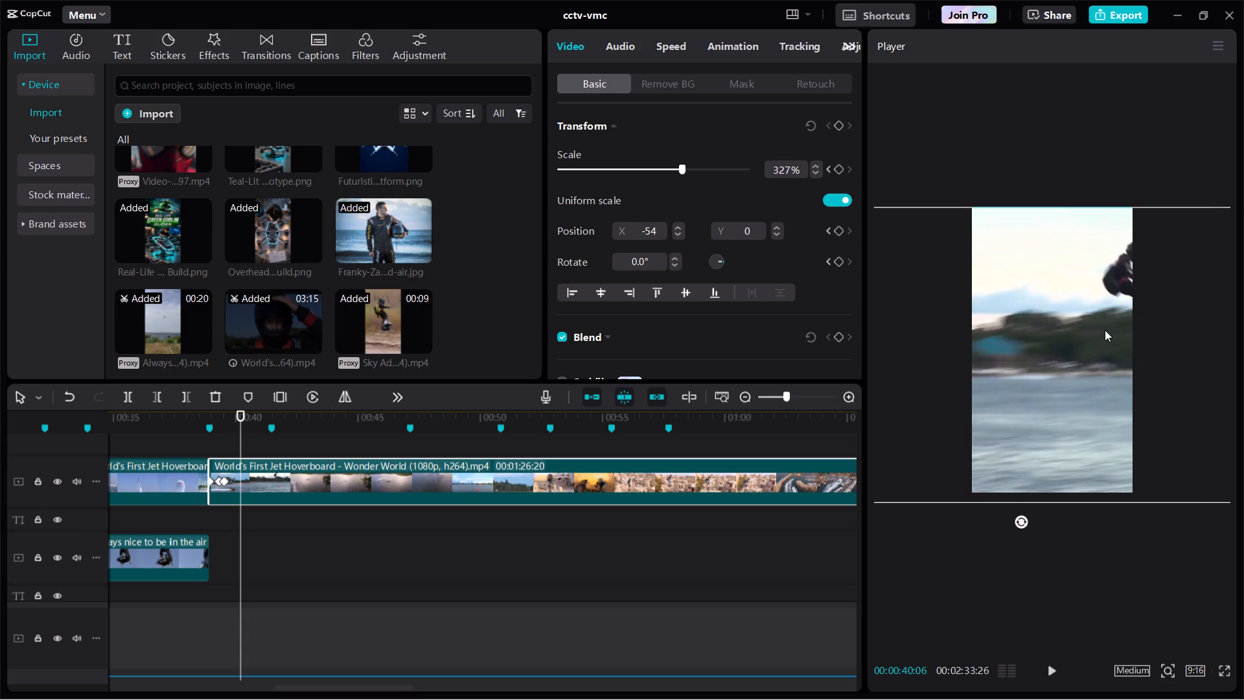
{"action": "left_click_drag", "start_coordinate": [1105, 330], "coordinate": [1042, 329]}
{"action": "key", "text": "space"}
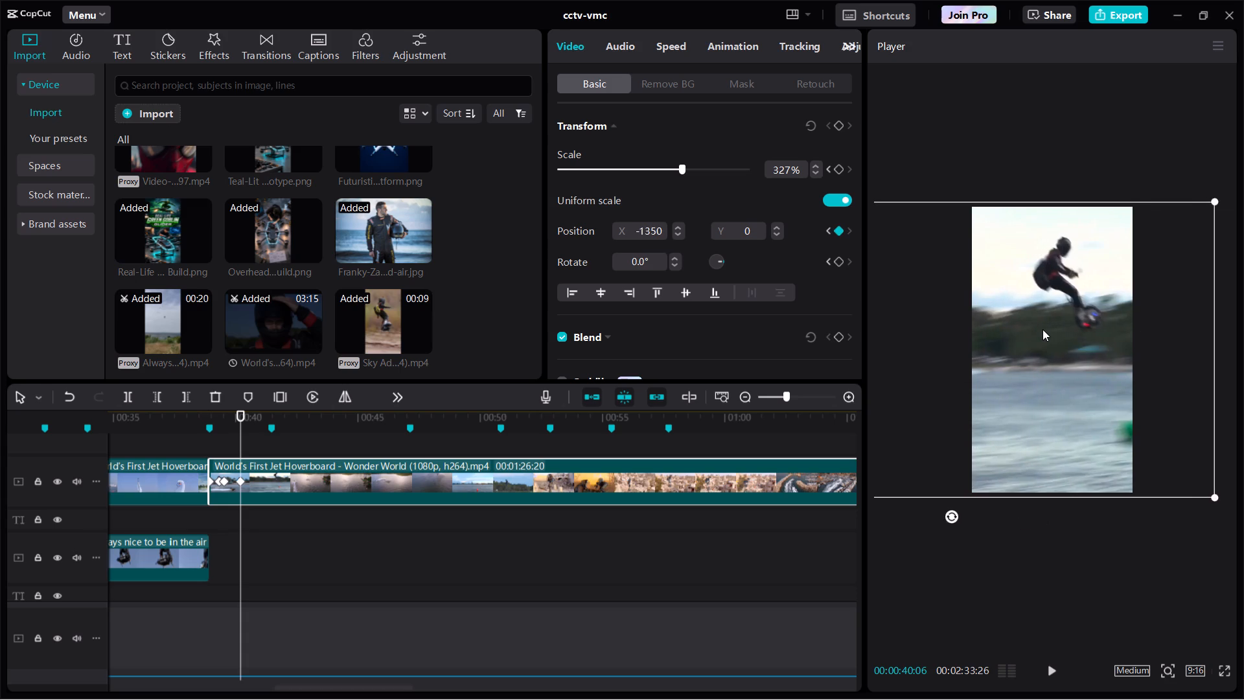
{"action": "key", "text": "space"}
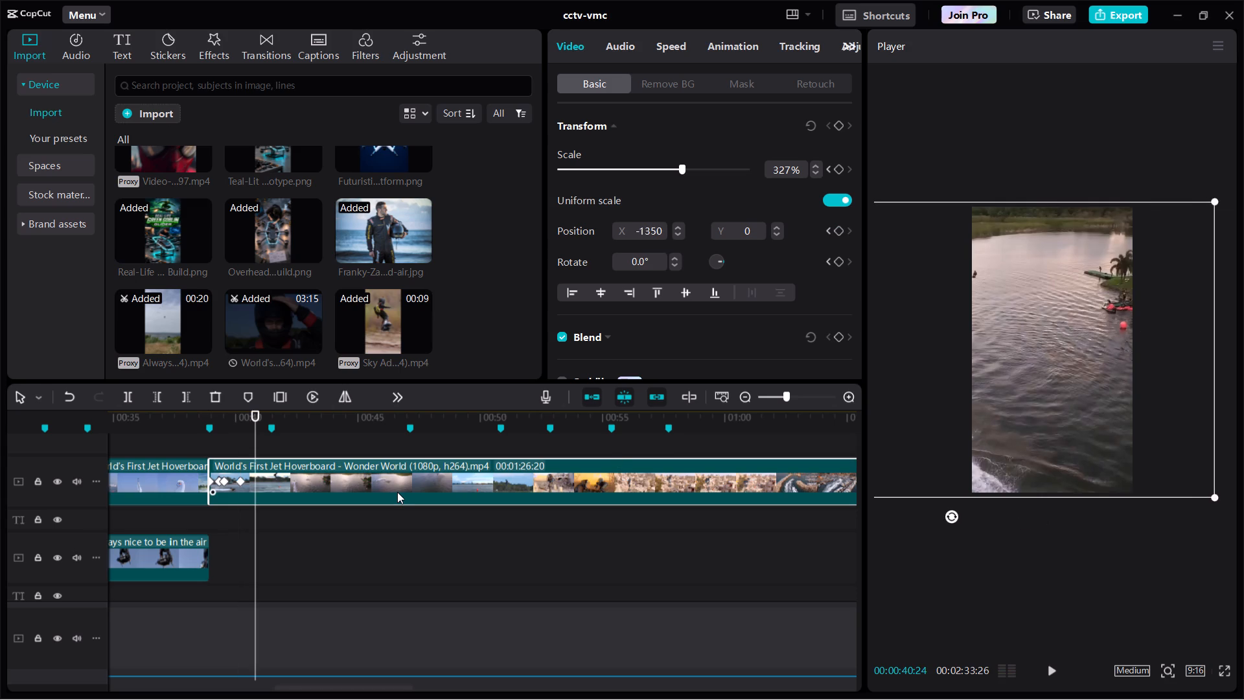
Shift the second piece about 11 frames later and extend its start back to the 00:00:38:28 marker.
{"action": "key", "text": "ctrl+plus"}
{"action": "key", "text": "ctrl+plus"}
{"action": "key", "text": "ctrl+plus"}
{"action": "scroll", "coordinate": [397, 492], "scroll_direction": "right", "scroll_amount": 1}
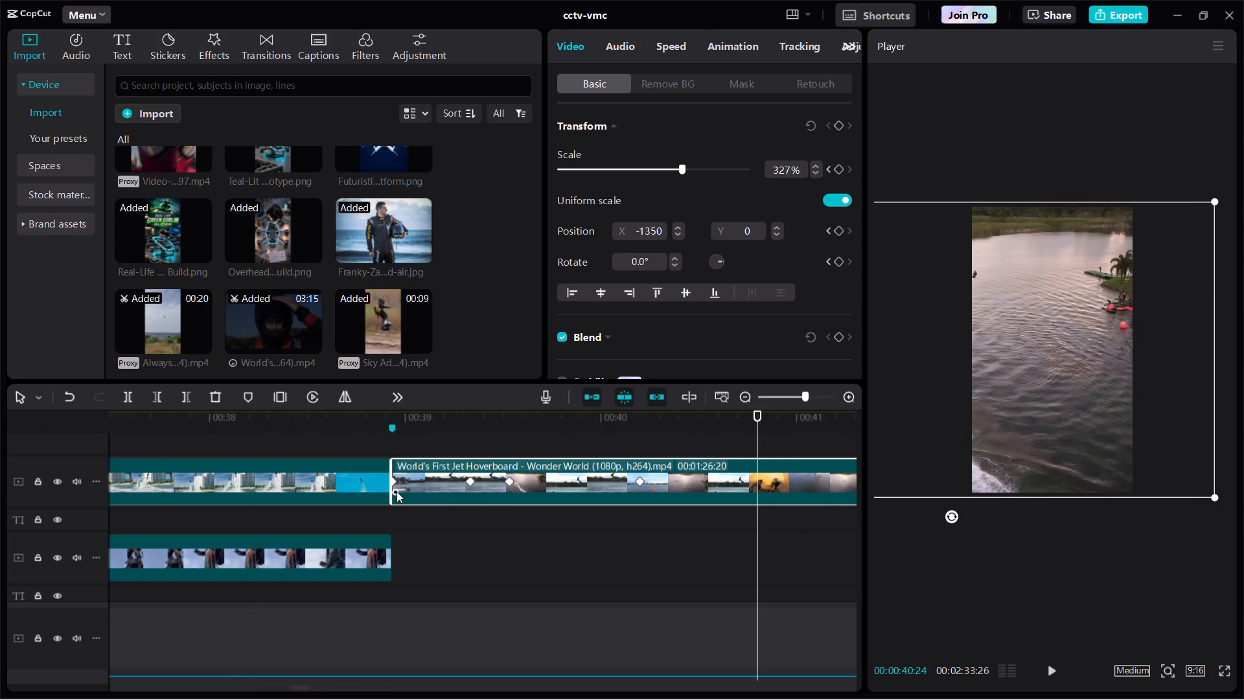
{"action": "left_click_drag", "start_coordinate": [454, 493], "coordinate": [524, 498]}
{"action": "left_click_drag", "start_coordinate": [460, 496], "coordinate": [349, 489]}
Add a Transform keyframe at the extended piece's new start, 00:00:38:28.
{"action": "left_click", "coordinate": [404, 418]}
{"action": "left_click_drag", "start_coordinate": [404, 418], "coordinate": [393, 419]}
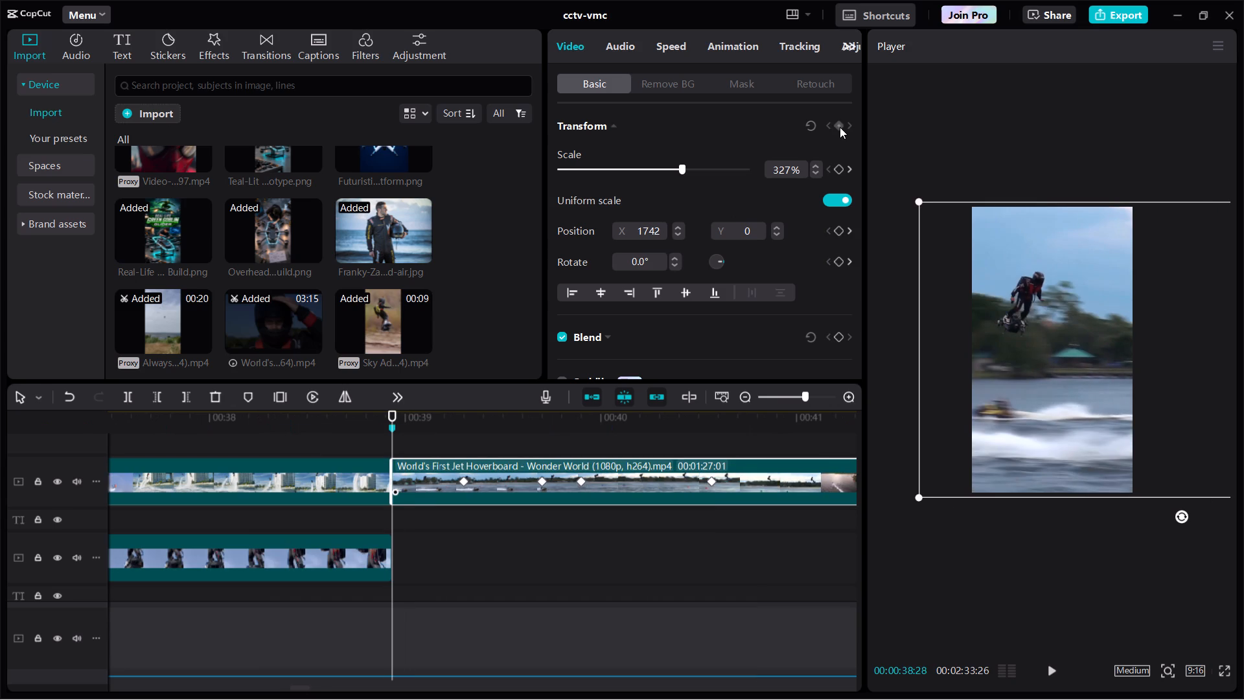
{"action": "left_click", "coordinate": [838, 130]}
Play the keyframed piece to its scene change and trim off everything after 00:00:41:02.
{"action": "key", "text": "space"}
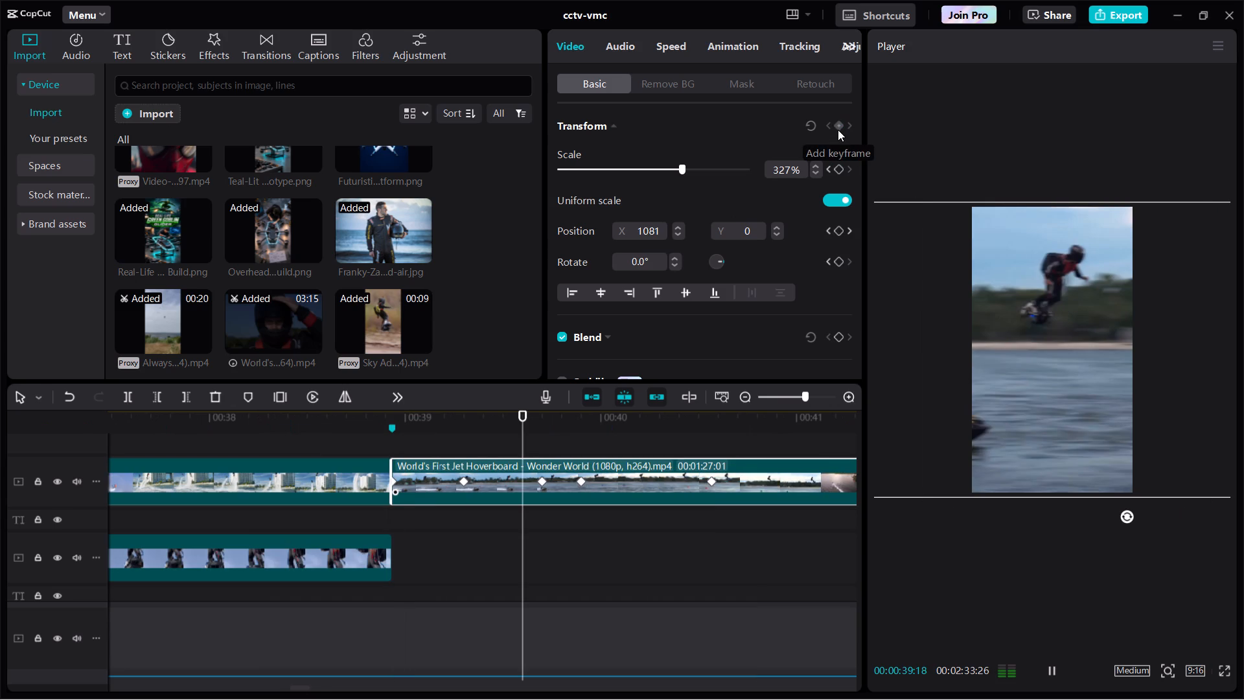
{"action": "key", "text": "space"}
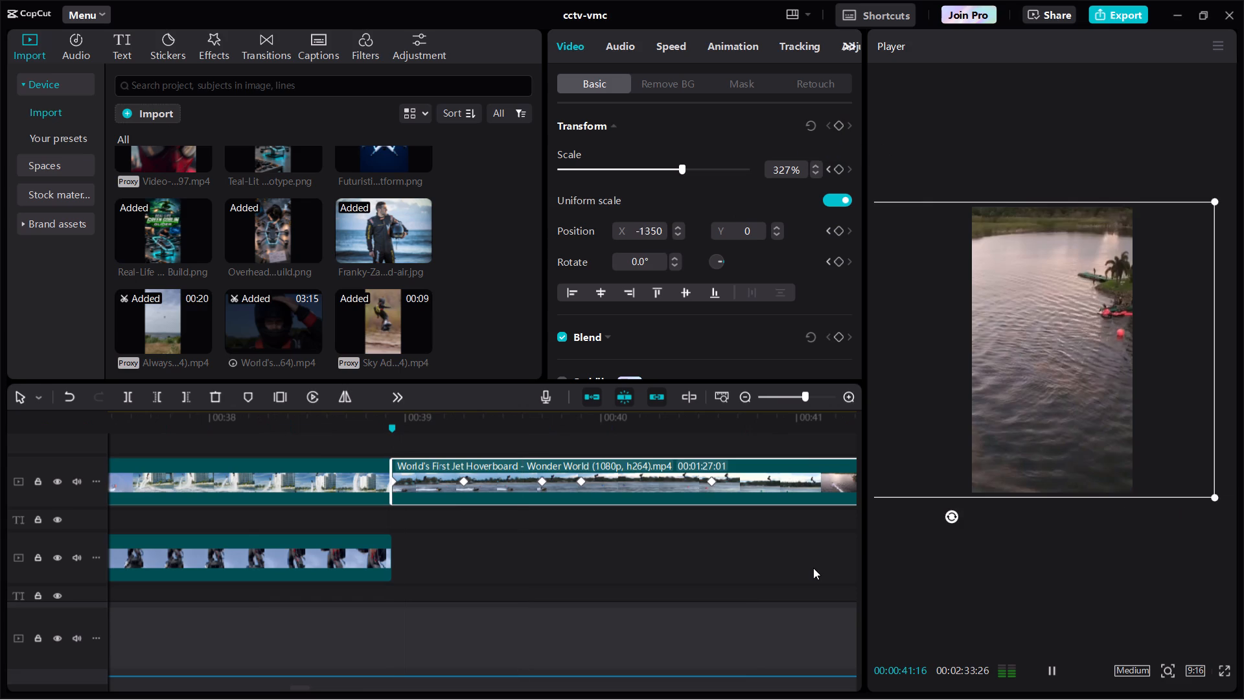
{"action": "left_click", "coordinate": [469, 515]}
{"action": "left_click_drag", "start_coordinate": [469, 515], "coordinate": [395, 513]}
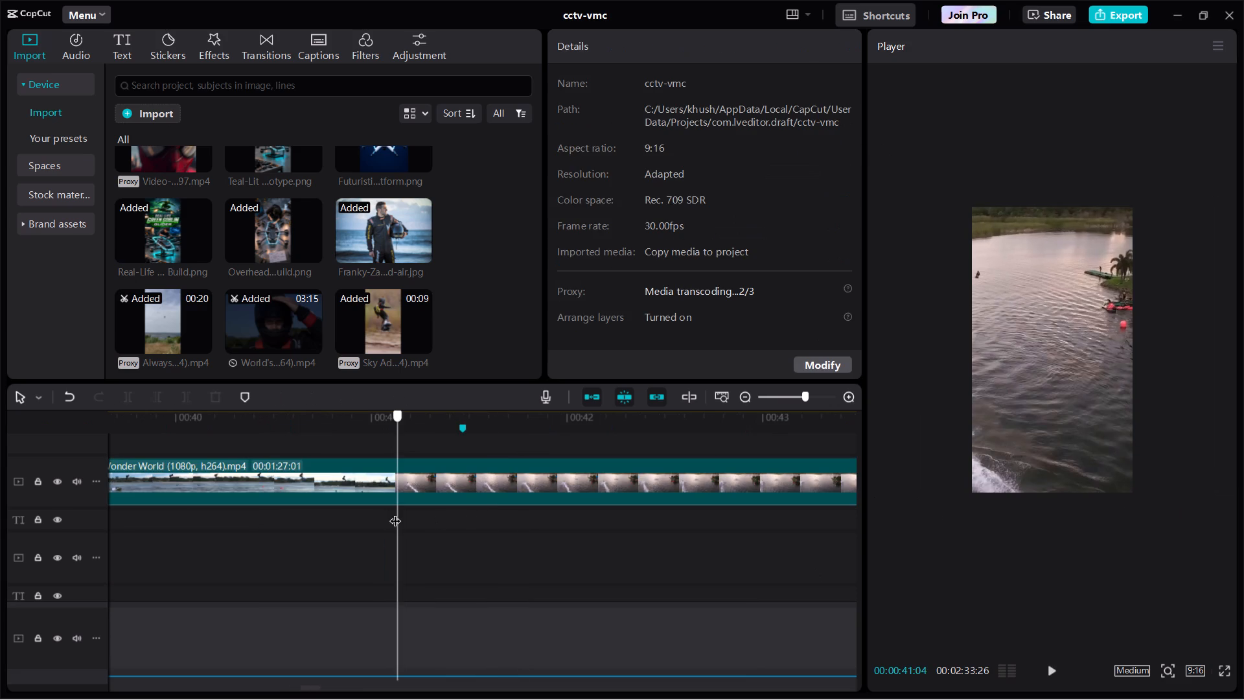
{"action": "left_click_drag", "start_coordinate": [395, 513], "coordinate": [380, 518]}
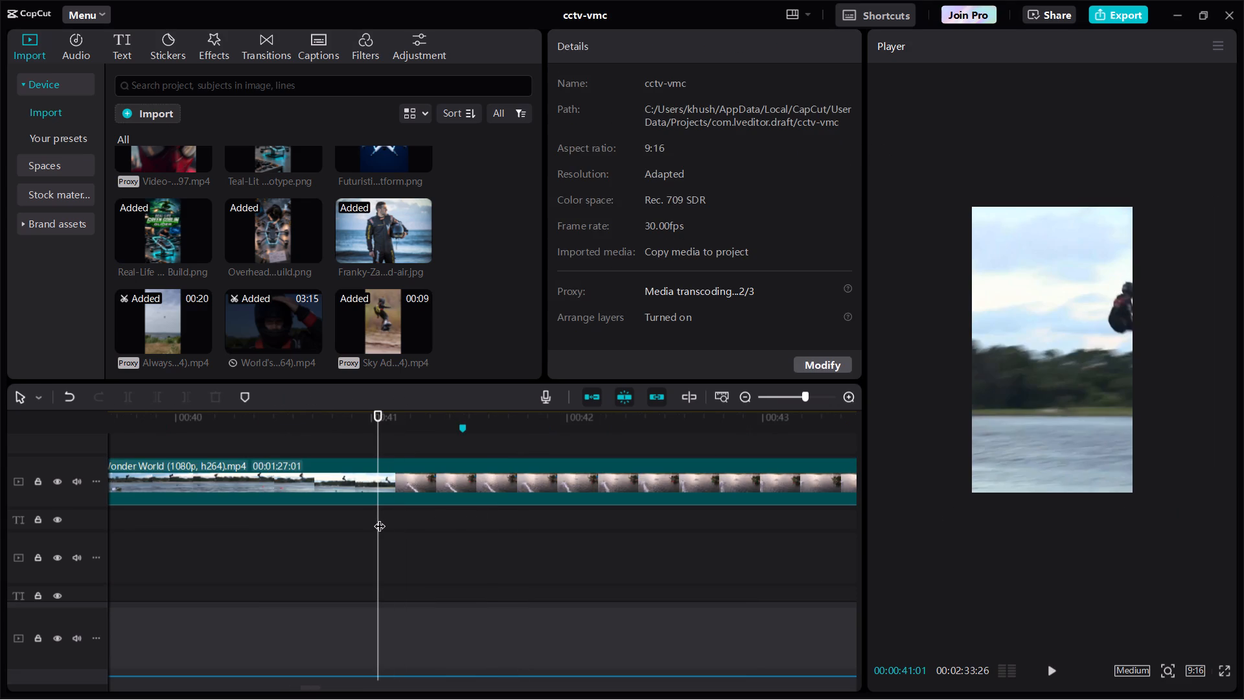
{"action": "left_click_drag", "start_coordinate": [376, 515], "coordinate": [374, 516]}
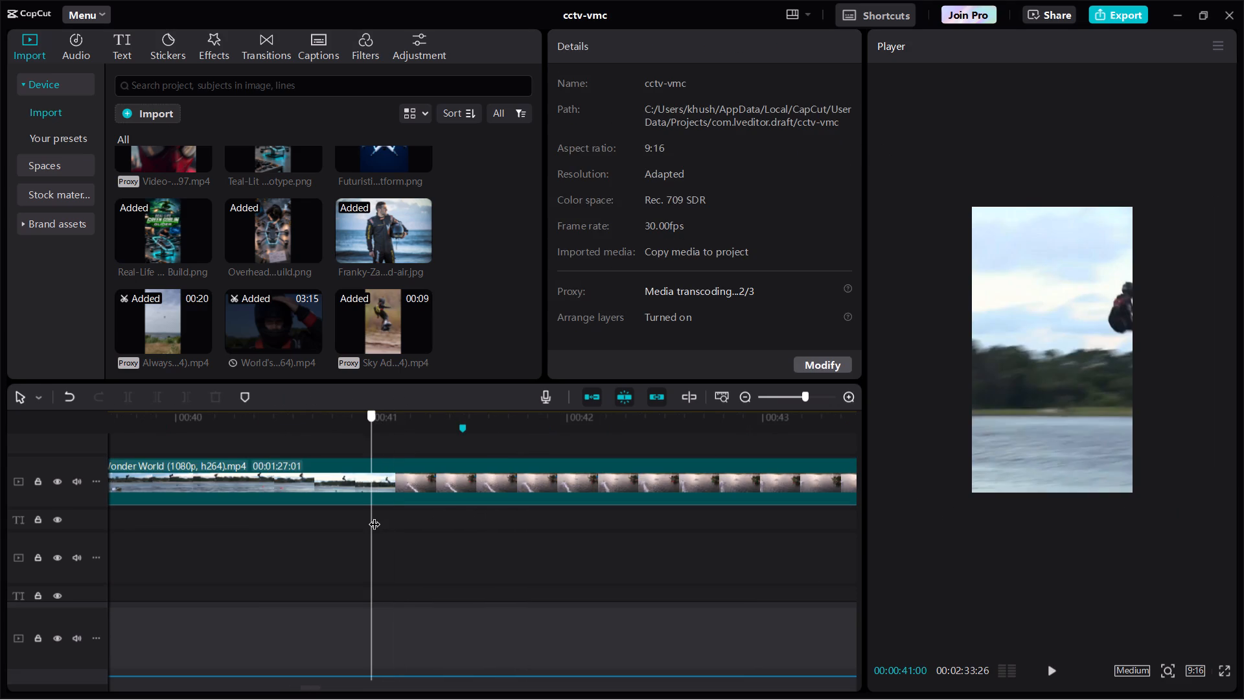
{"action": "left_click_drag", "start_coordinate": [374, 516], "coordinate": [384, 519]}
{"action": "left_click", "coordinate": [382, 471]}
{"action": "key", "text": "w"}
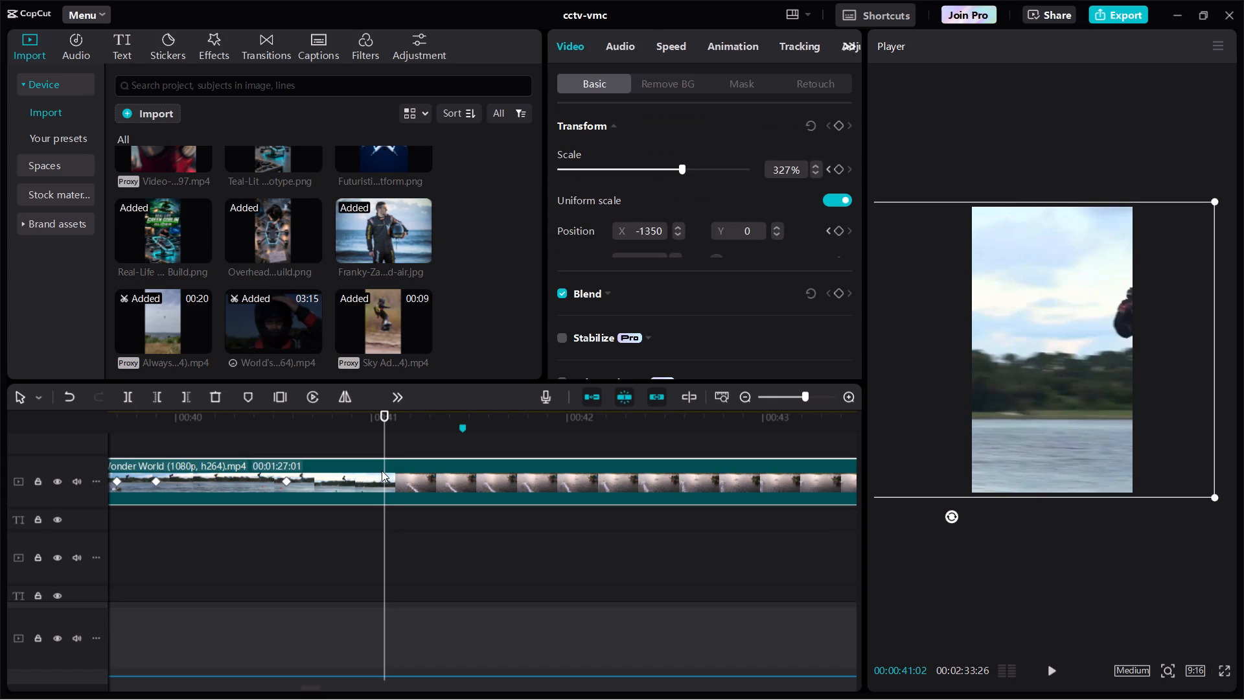
Slow the trimmed piece to a duration of 2.6 s so it ends at the 00:00:41:14 marker, and scrub through its ending.
{"action": "left_click", "coordinate": [673, 58]}
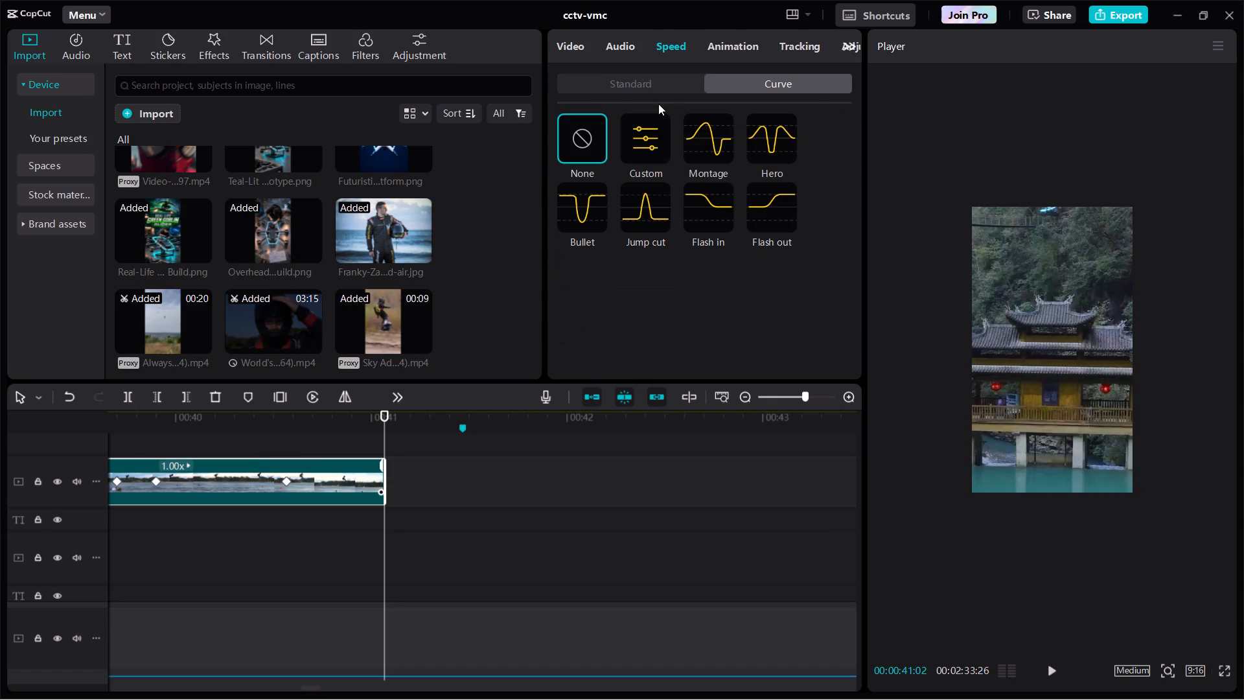
{"action": "left_click", "coordinate": [621, 85]}
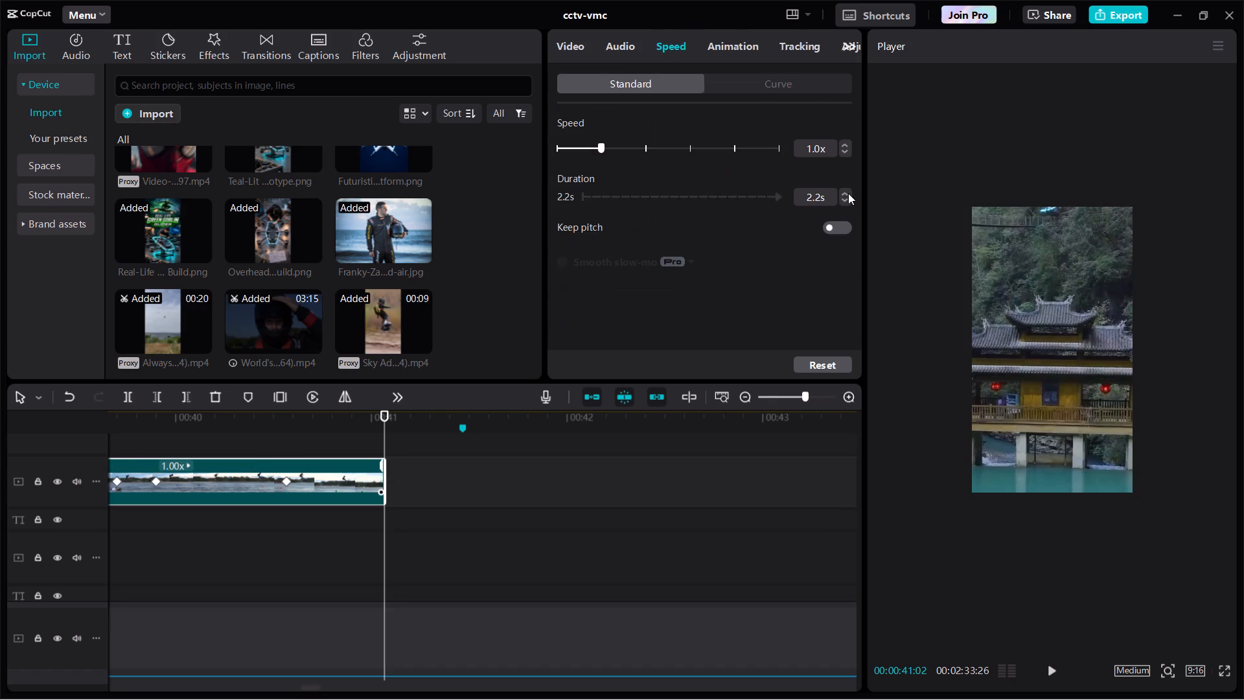
{"action": "left_click", "coordinate": [848, 193]}
{"action": "left_click", "coordinate": [848, 193]}
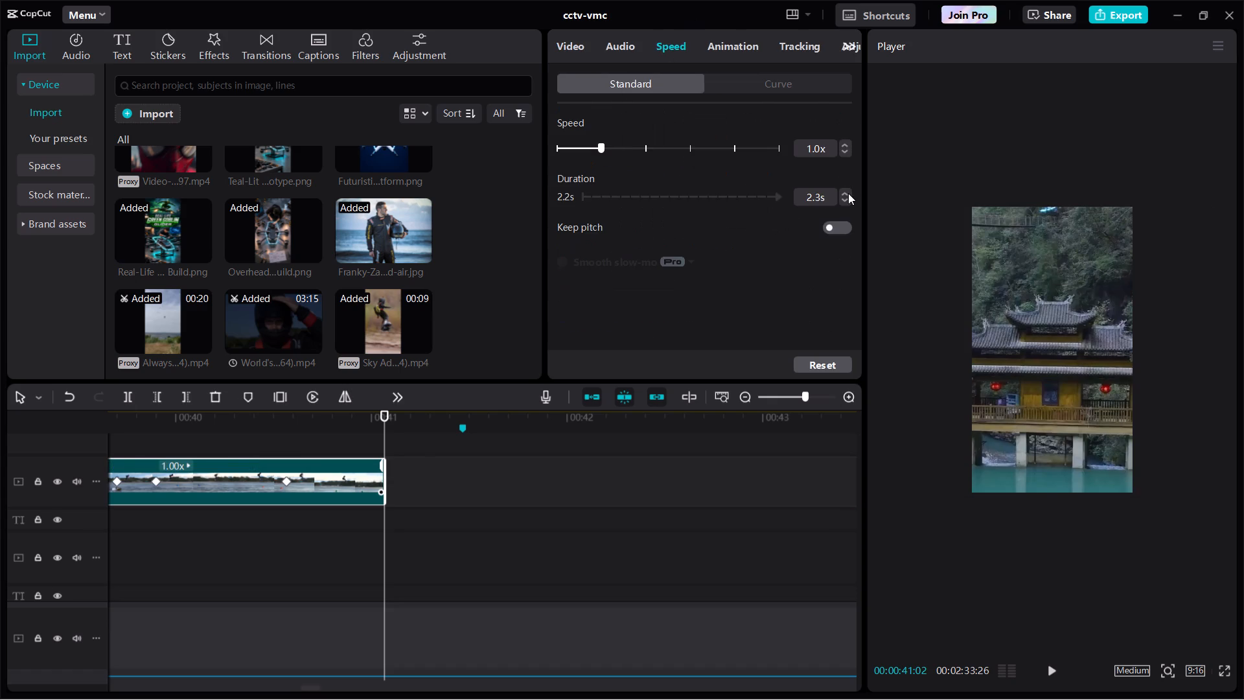
{"action": "left_click", "coordinate": [848, 193]}
{"action": "left_click", "coordinate": [848, 193]}
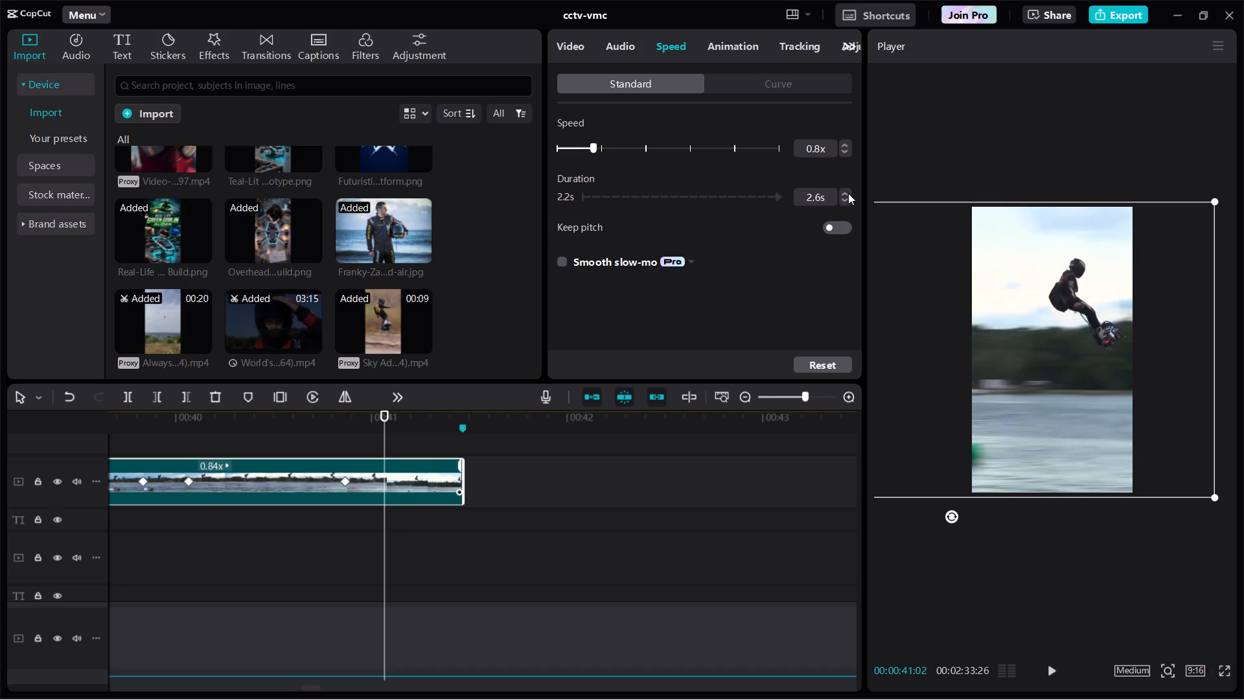
{"action": "left_click", "coordinate": [460, 419]}
{"action": "key", "text": "w"}
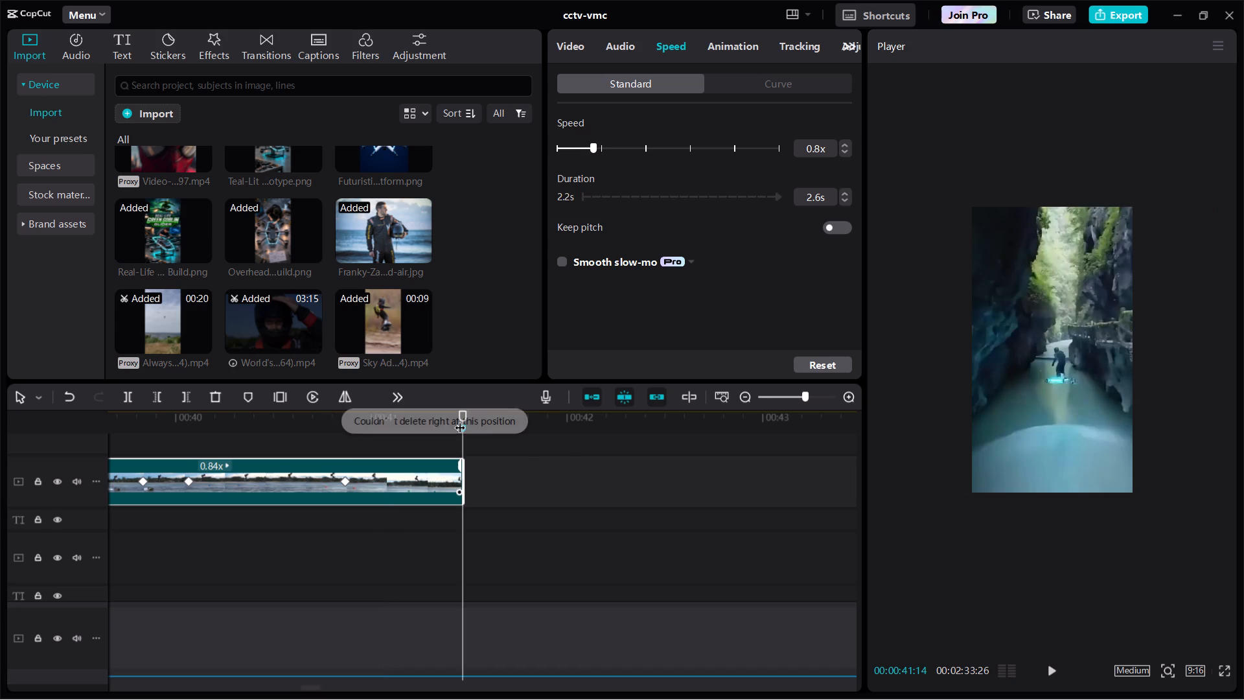
{"action": "left_click", "coordinate": [337, 422]}
{"action": "left_click_drag", "start_coordinate": [337, 422], "coordinate": [406, 430]}
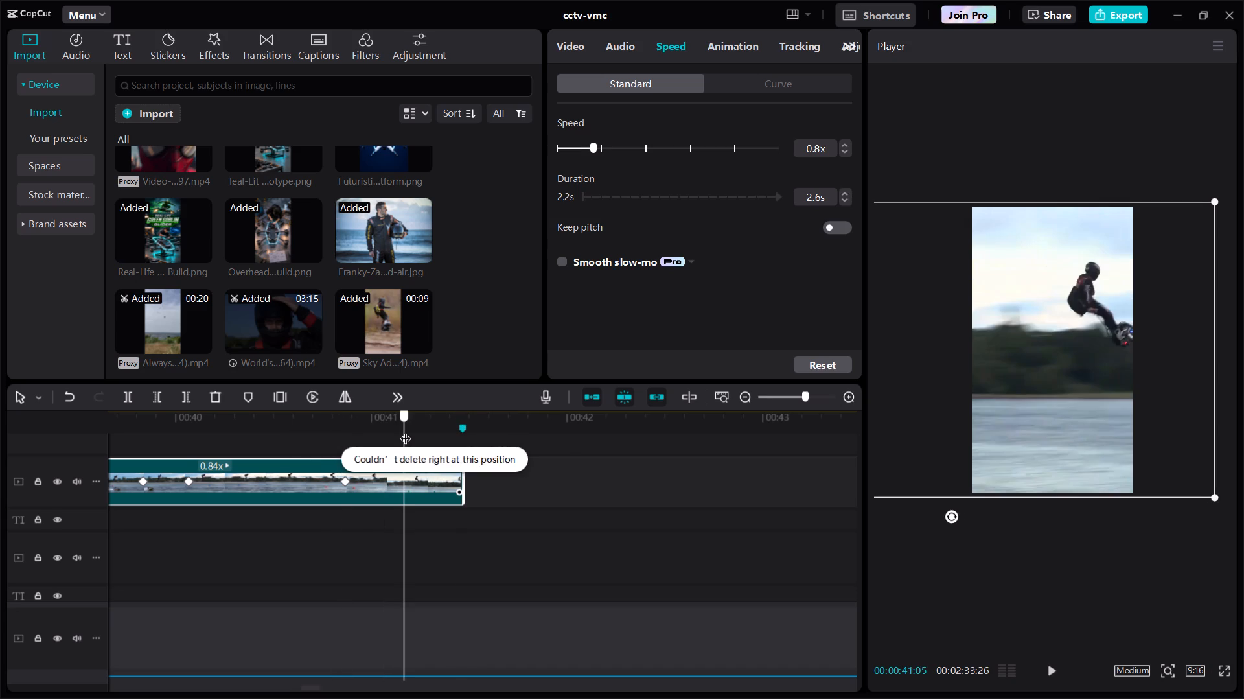
{"action": "left_click_drag", "start_coordinate": [406, 430], "coordinate": [422, 436]}
Shift the slowed piece's footage sideways to position X -2341, Y 0 at 00:00:41:08, bringing the rider nearer the frame centre.
{"action": "left_click_drag", "start_coordinate": [990, 355], "coordinate": [943, 351]}
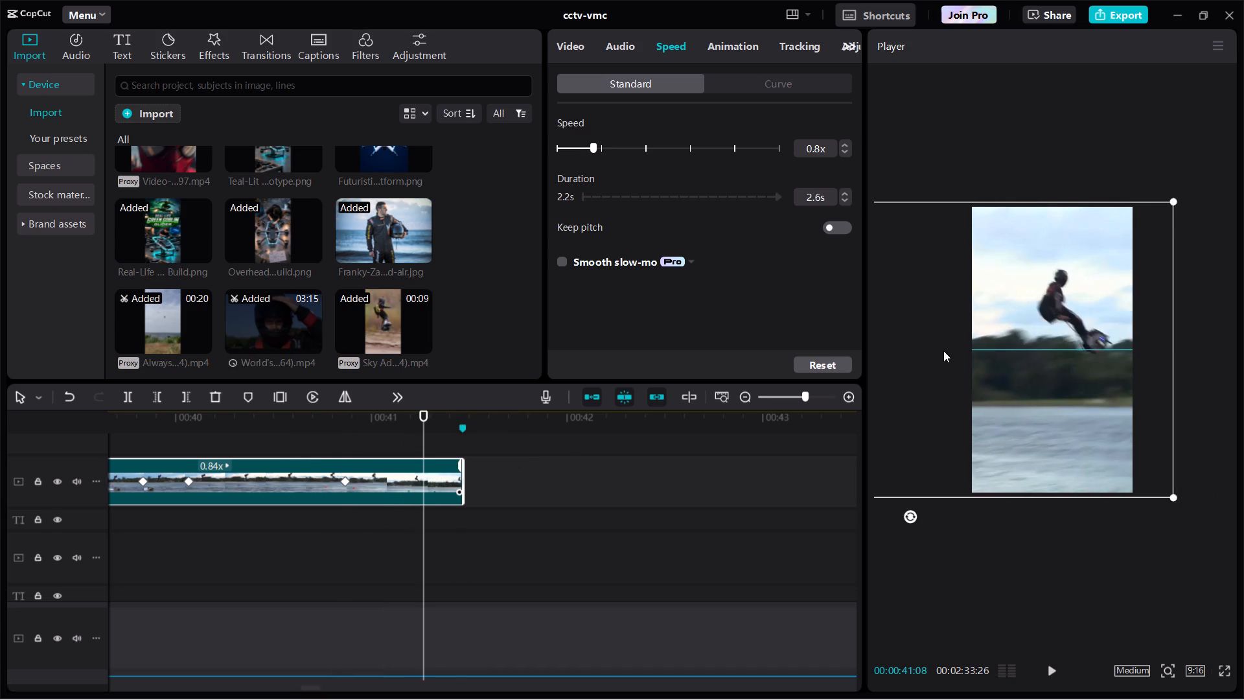
{"action": "left_click_drag", "start_coordinate": [943, 351], "coordinate": [917, 356]}
{"action": "left_click_drag", "start_coordinate": [424, 480], "coordinate": [645, 484]}
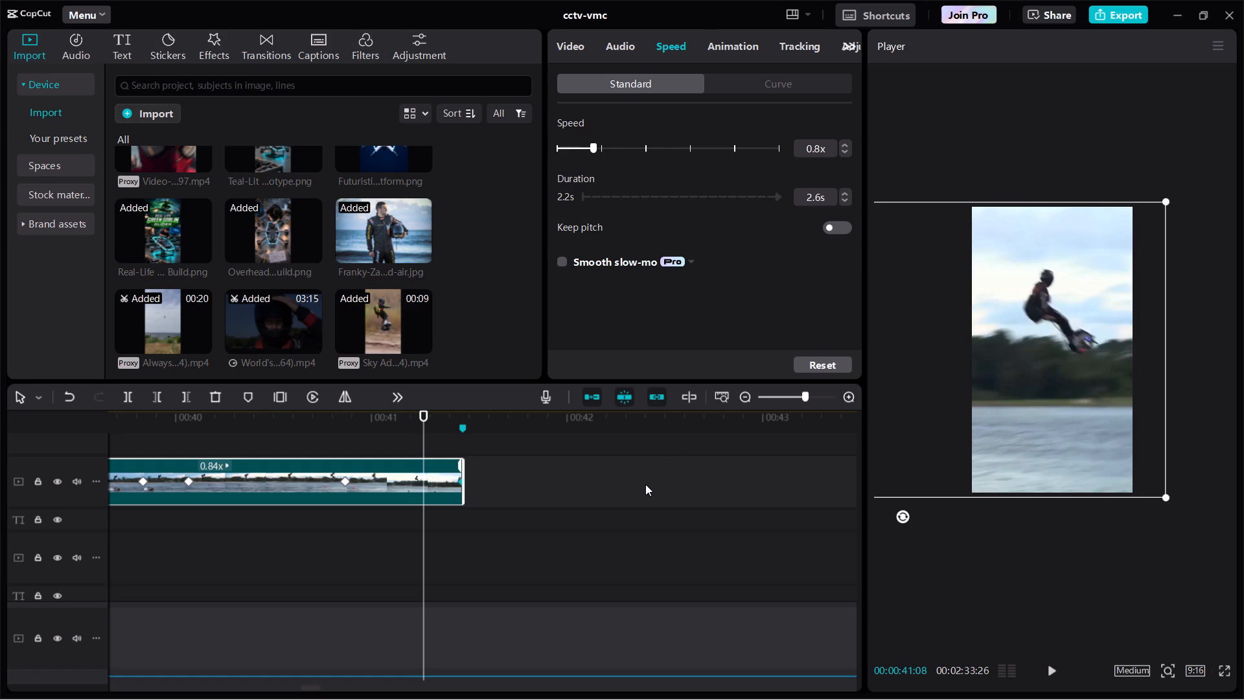
Play back the slowed piece past its end, return to the 00:00:41:14 marker and examine the lower tracks there.
{"action": "key", "text": "ctrl+minus"}
{"action": "key", "text": "ctrl+minus"}
{"action": "key", "text": "ctrl+minus"}
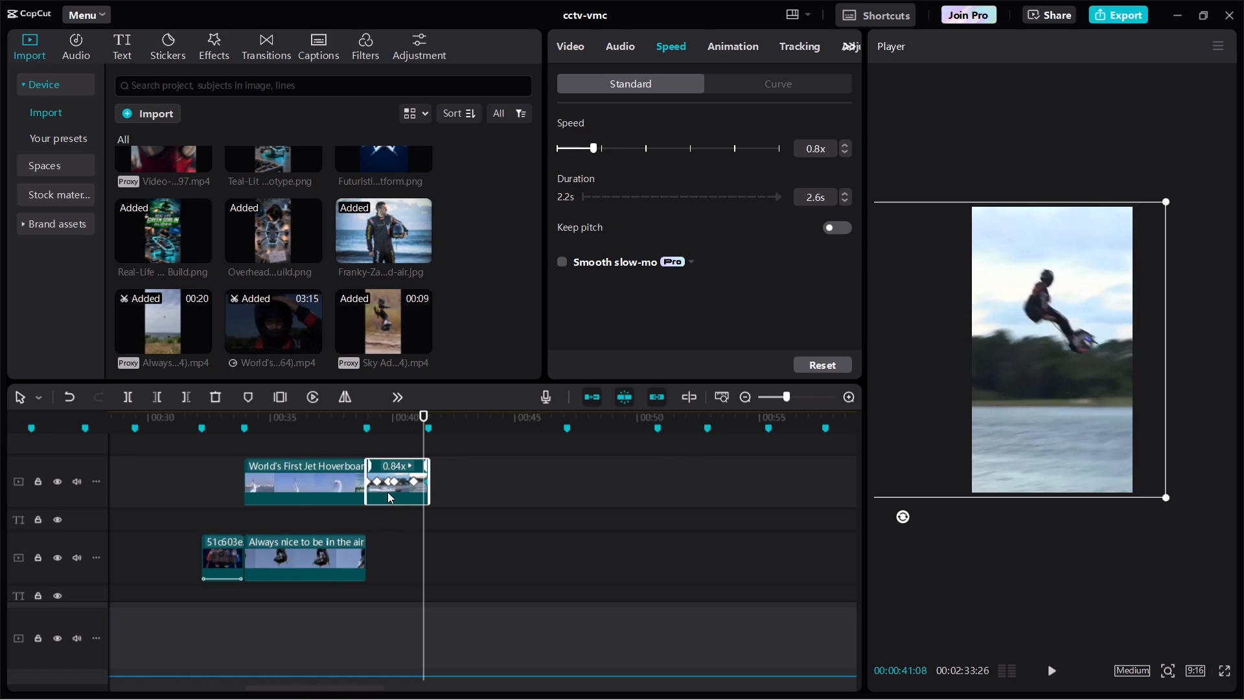
{"action": "left_click", "coordinate": [358, 505]}
{"action": "left_click", "coordinate": [353, 509]}
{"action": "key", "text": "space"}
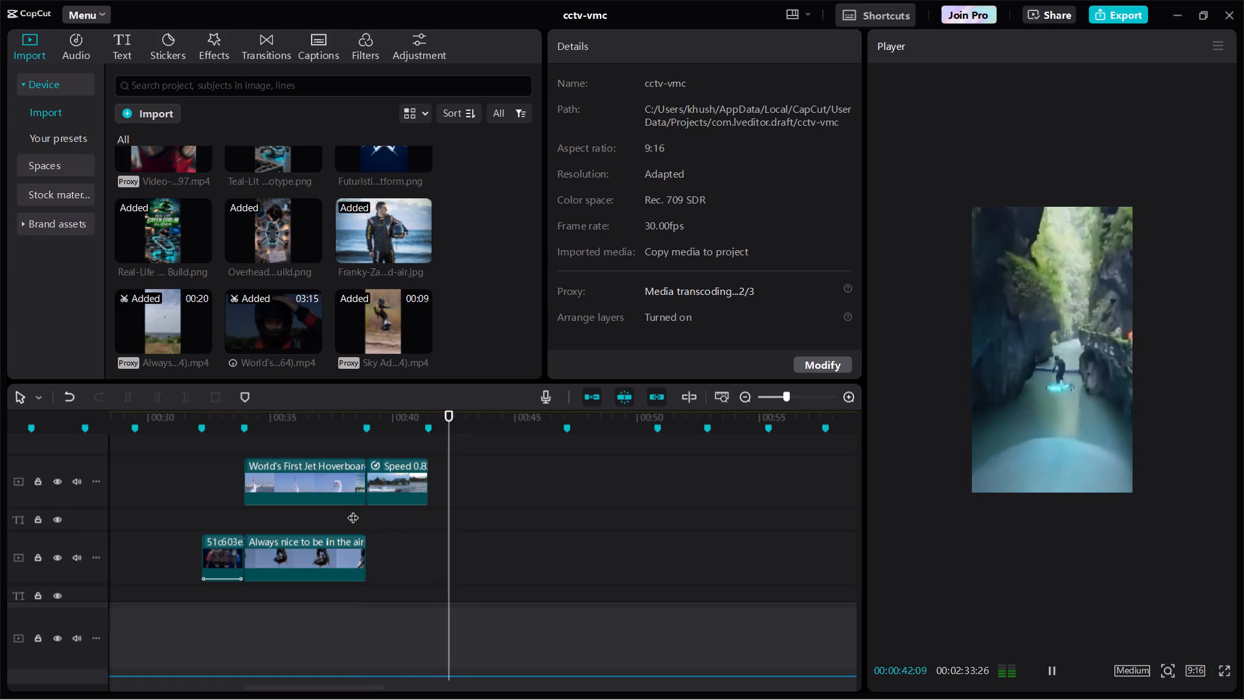
{"action": "left_click", "coordinate": [433, 528]}
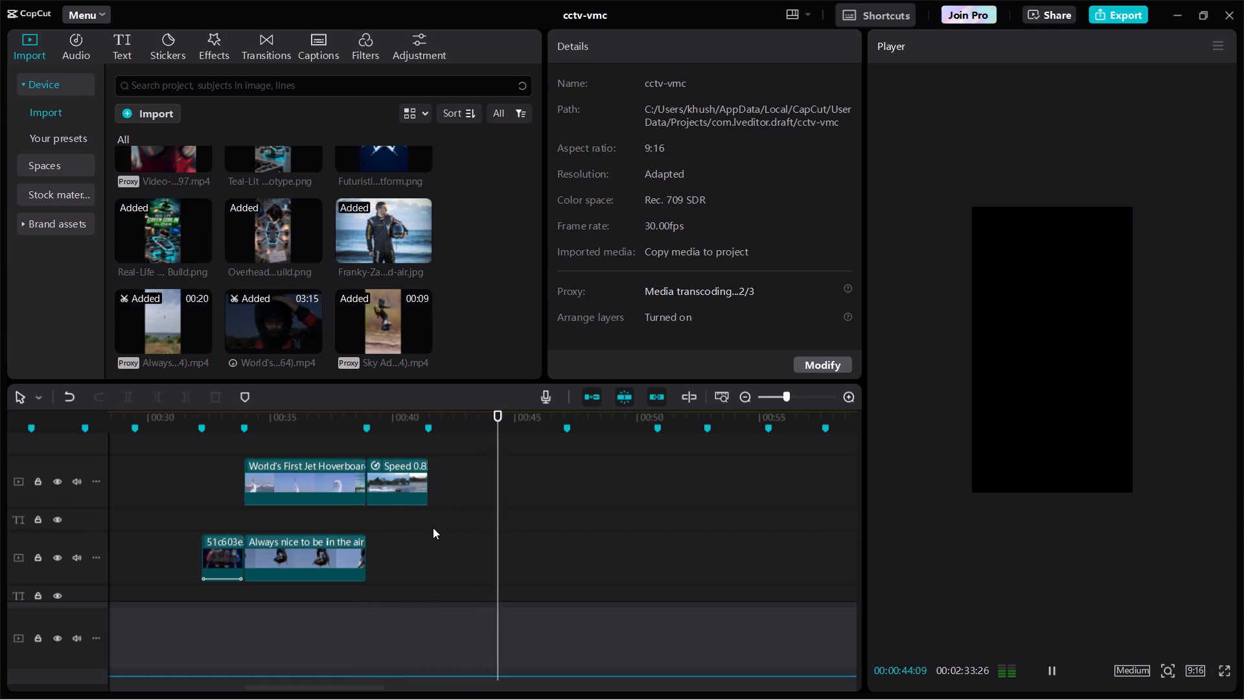
{"action": "left_click_drag", "start_coordinate": [433, 528], "coordinate": [424, 528]}
{"action": "scroll", "coordinate": [424, 528], "scroll_direction": "down", "scroll_amount": 2}
{"action": "scroll", "coordinate": [496, 517], "scroll_direction": "down", "scroll_amount": 1}
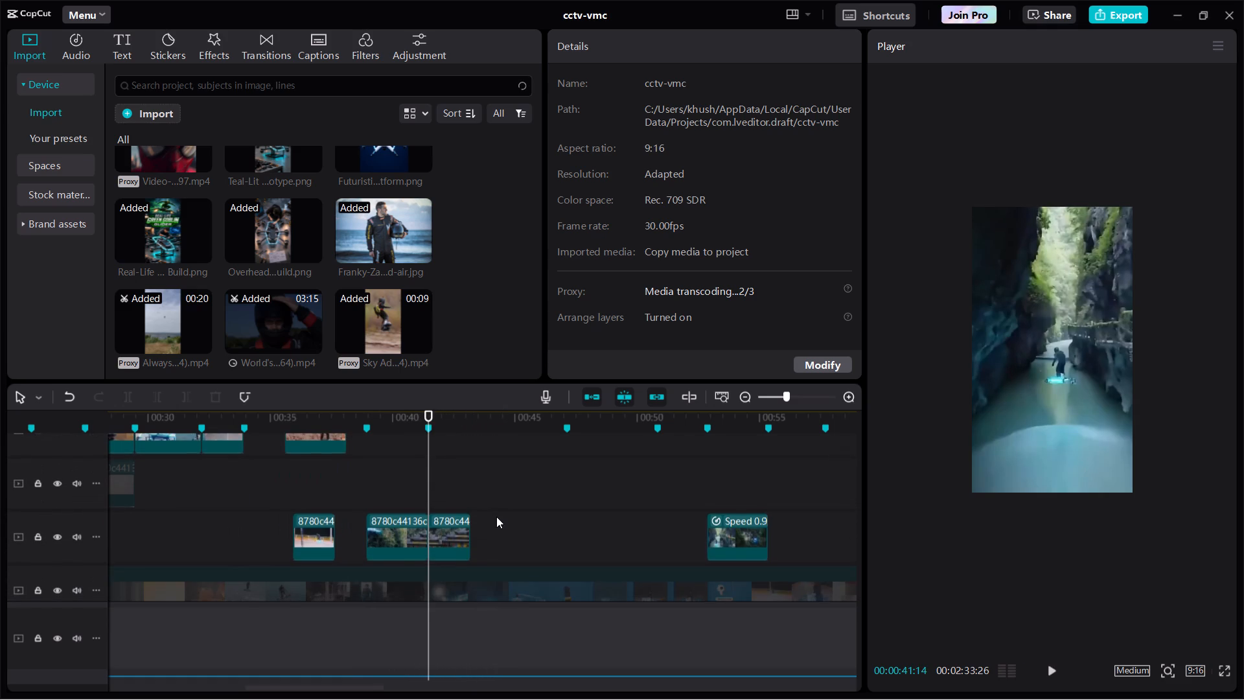
Switch to the Brave browser and look through the "flyboard air png" image results for usable material.
{"action": "key", "text": "alt+Tab"}
{"action": "scroll", "coordinate": [584, 424], "scroll_direction": "down", "scroll_amount": 2}
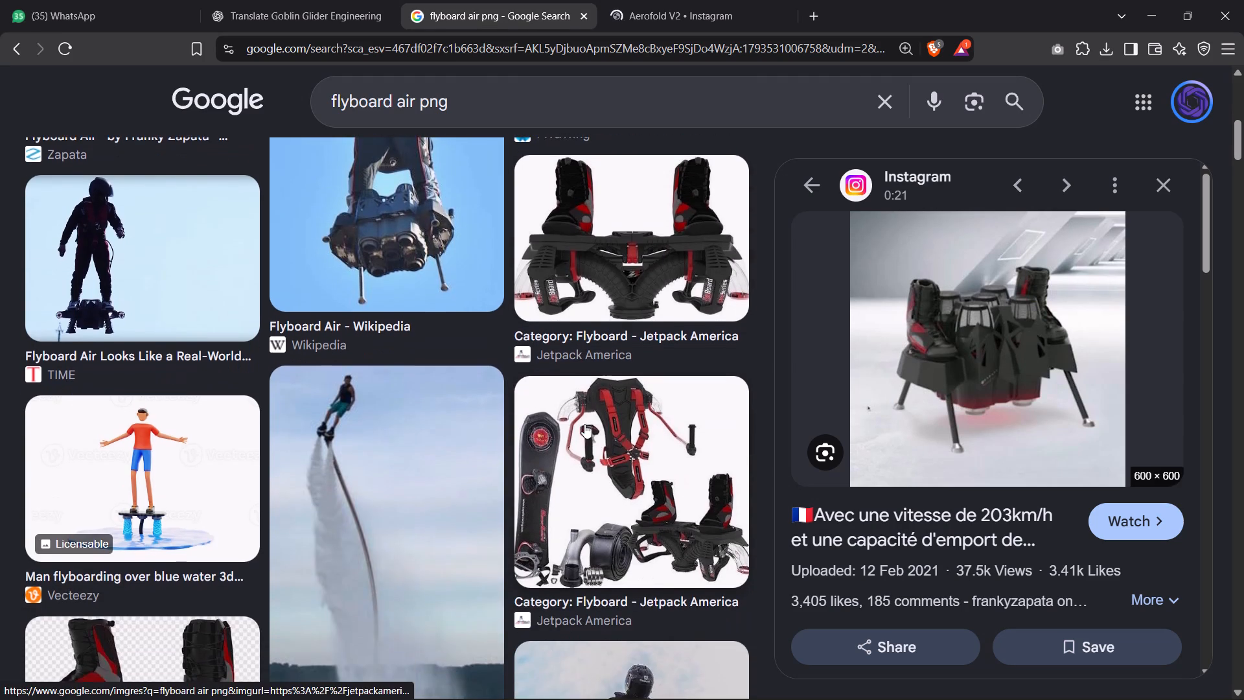
{"action": "scroll", "coordinate": [565, 488], "scroll_direction": "down", "scroll_amount": 3}
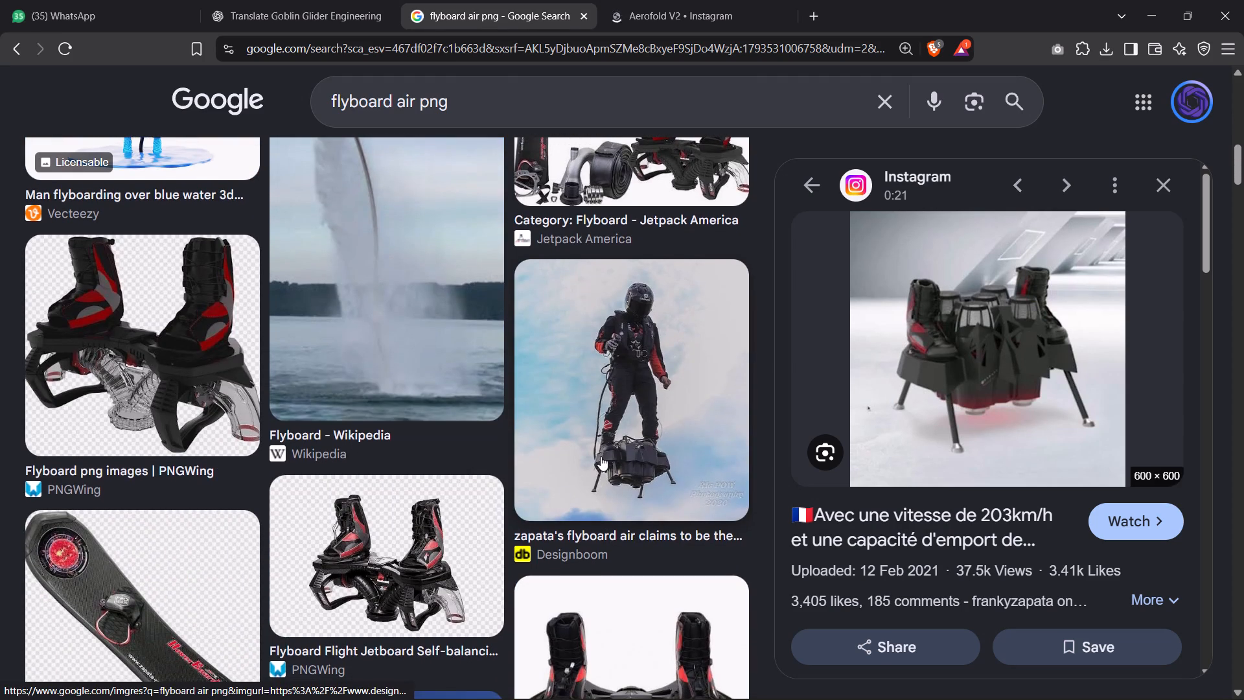
{"action": "scroll", "coordinate": [573, 445], "scroll_direction": "down", "scroll_amount": 2}
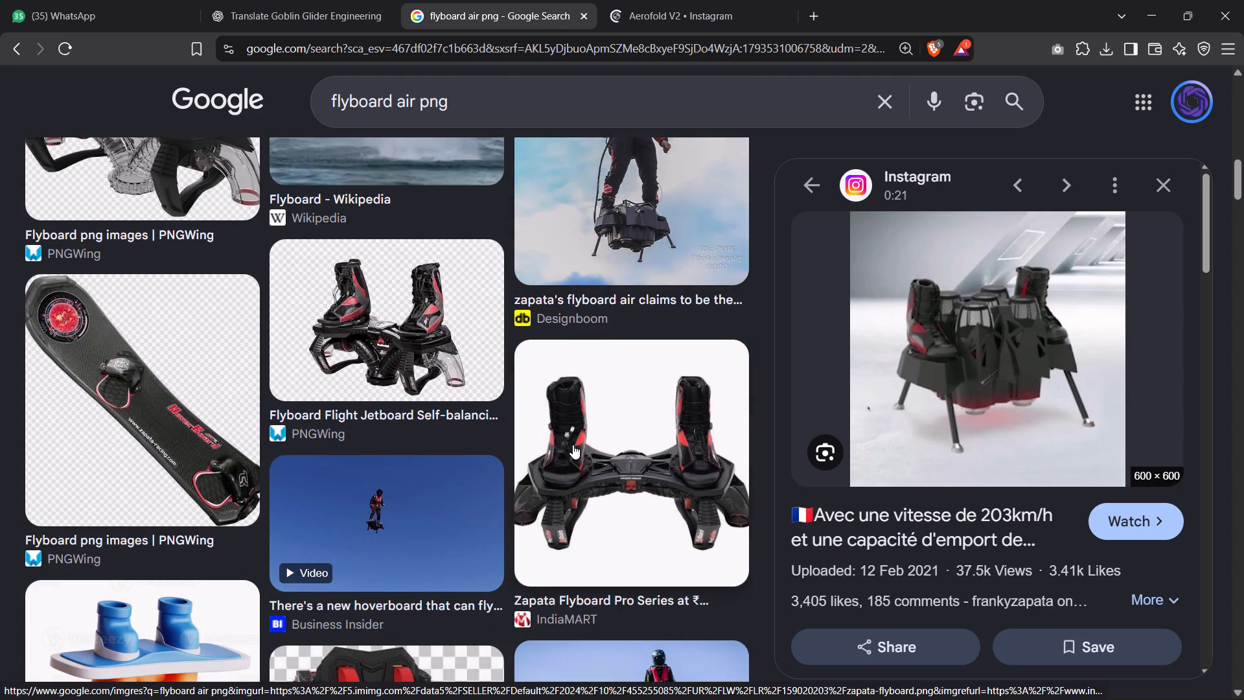
{"action": "scroll", "coordinate": [573, 445], "scroll_direction": "up", "scroll_amount": 2}
{"action": "scroll", "coordinate": [608, 395], "scroll_direction": "down", "scroll_amount": 3}
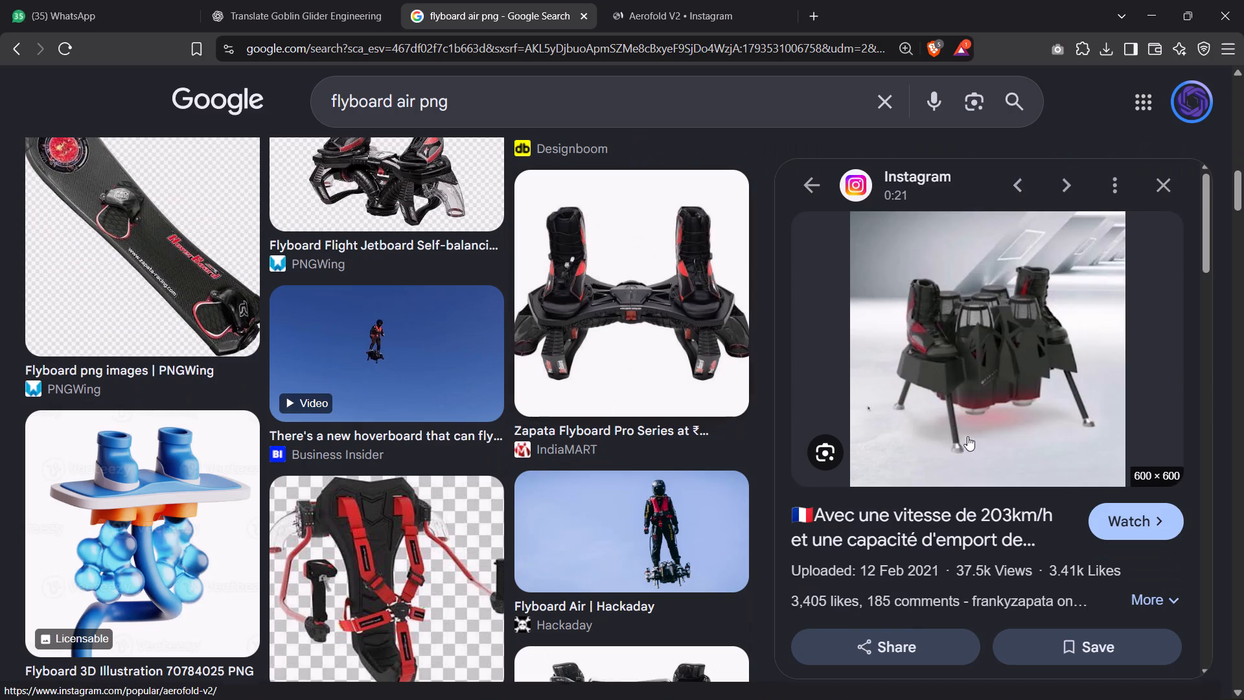
{"action": "scroll", "coordinate": [970, 439], "scroll_direction": "down", "scroll_amount": 3}
{"action": "scroll", "coordinate": [892, 450], "scroll_direction": "up", "scroll_amount": 4}
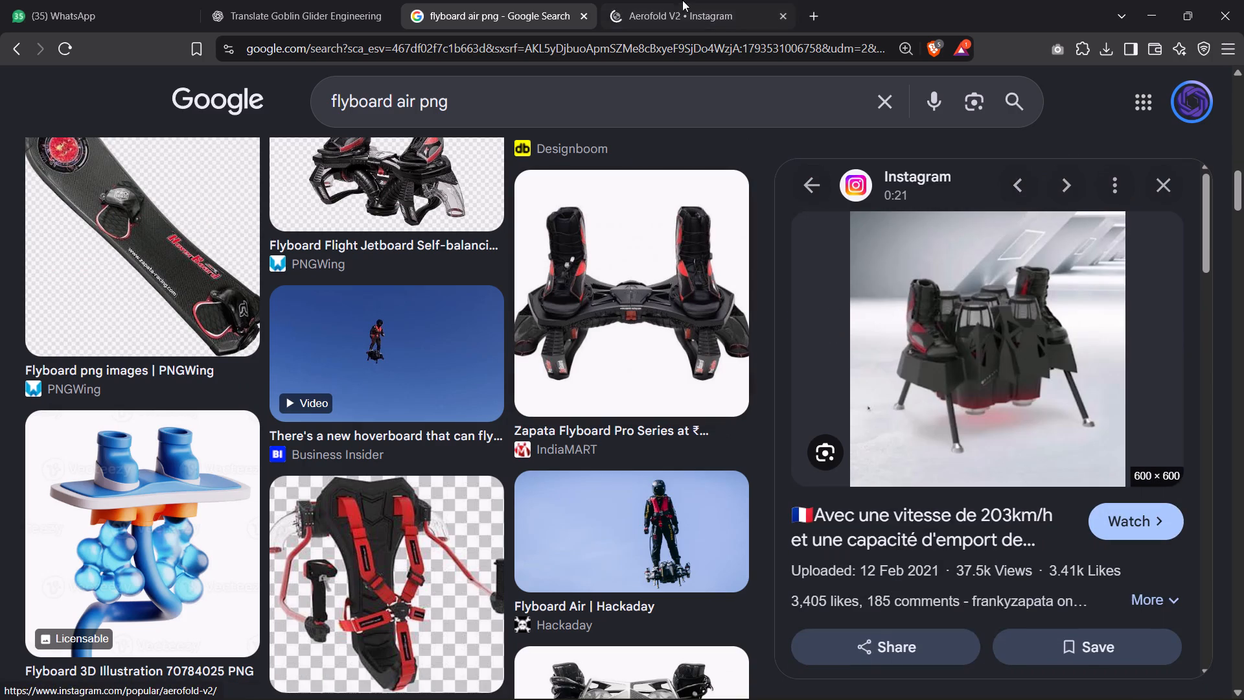
Change the address of the open Instagram popular page to the topic flyboardair and browse its posts for flight footage.
{"action": "left_click", "coordinate": [678, 0]}
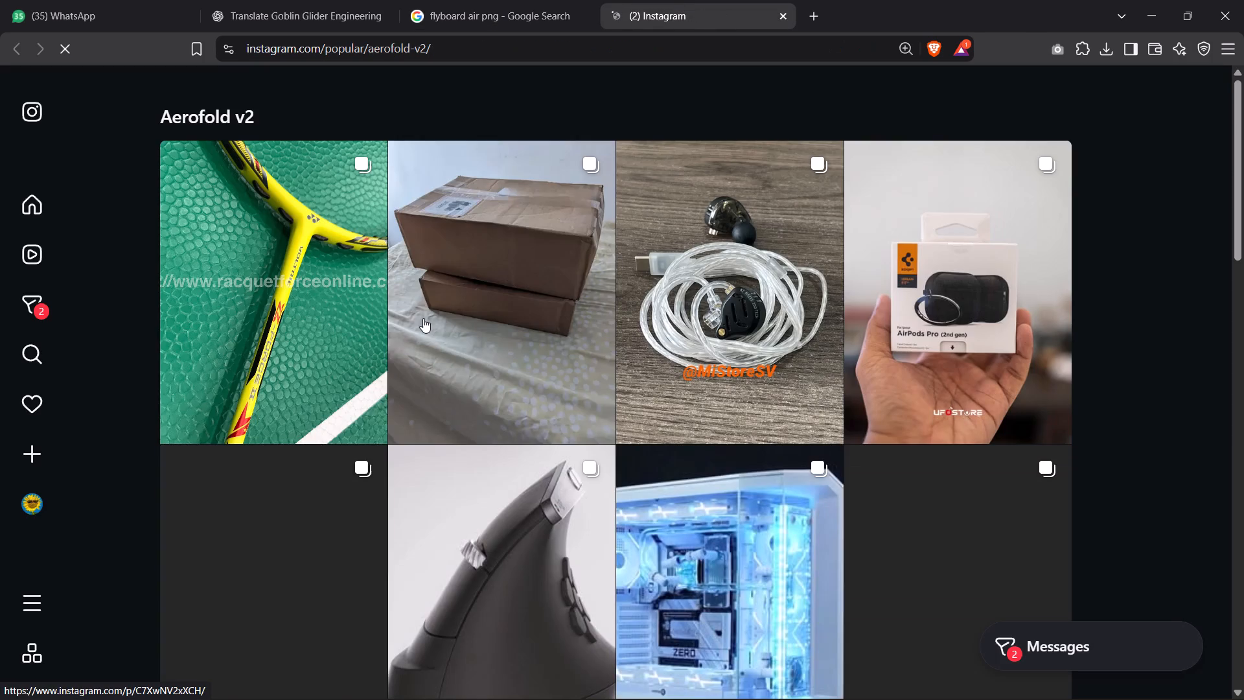
{"action": "scroll", "coordinate": [515, 527], "scroll_direction": "down", "scroll_amount": 4}
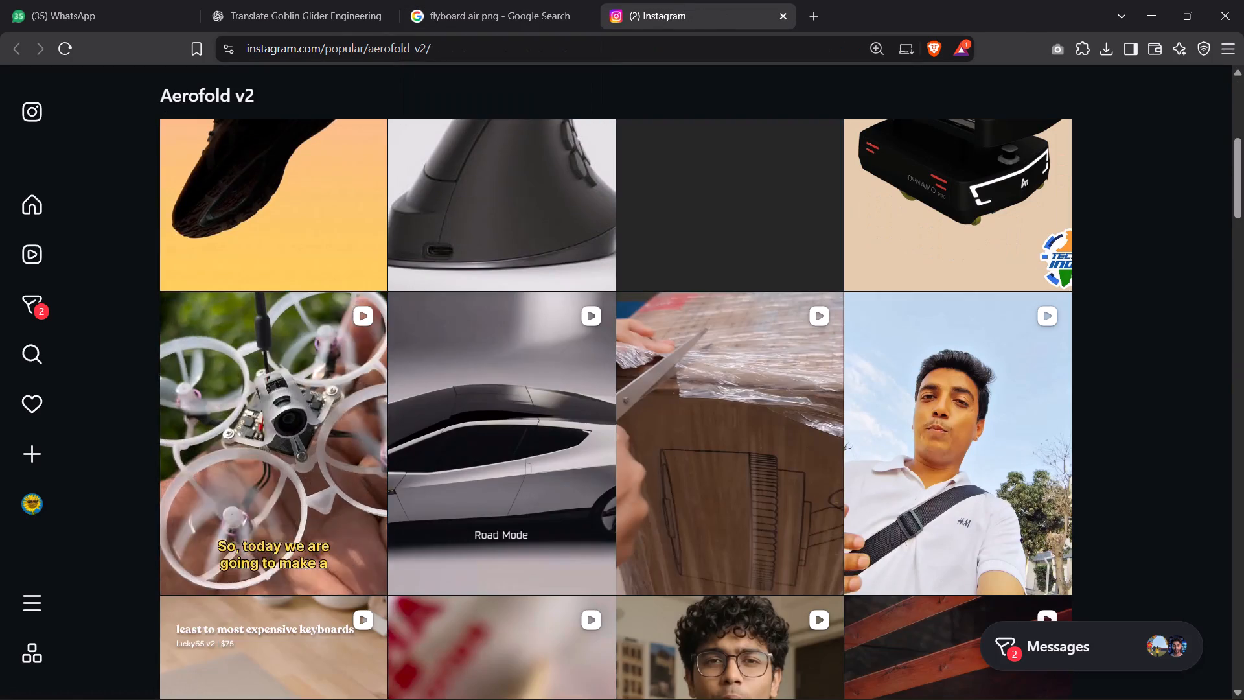
{"action": "double_click", "coordinate": [389, 53]}
{"action": "key", "text": "ctrl+shift+Right"}
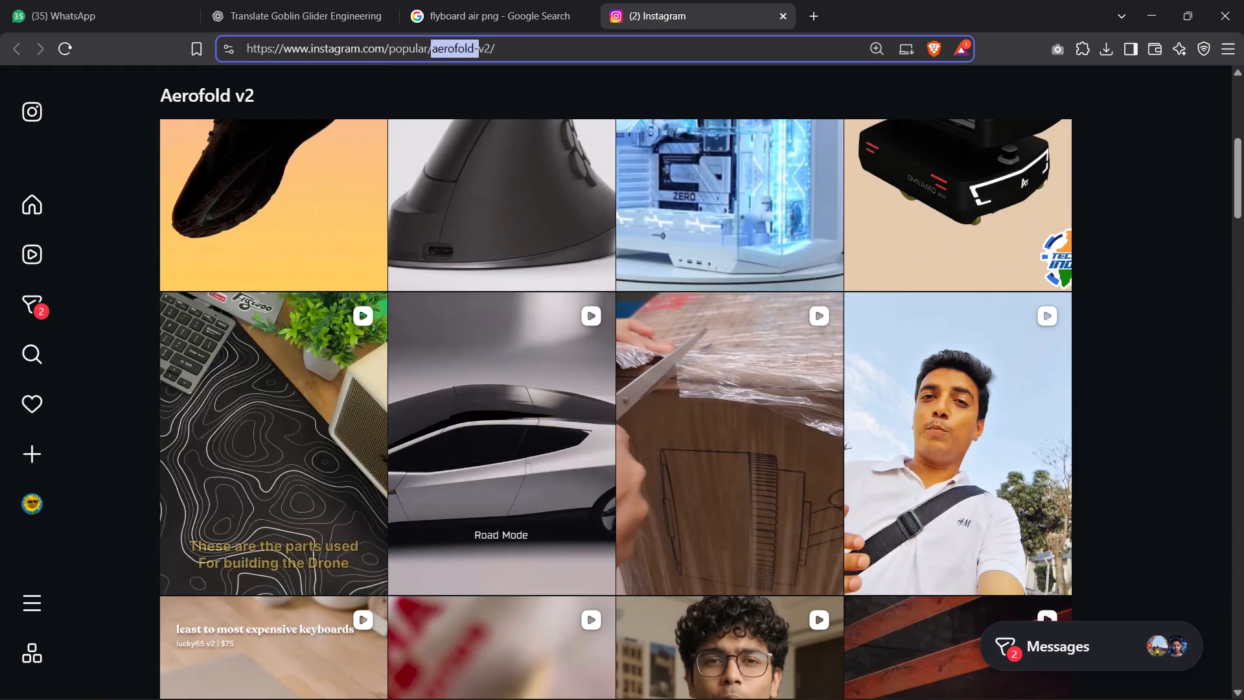
{"action": "key", "text": "ctrl+shift+Right"}
{"action": "key", "text": "shift+Left"}
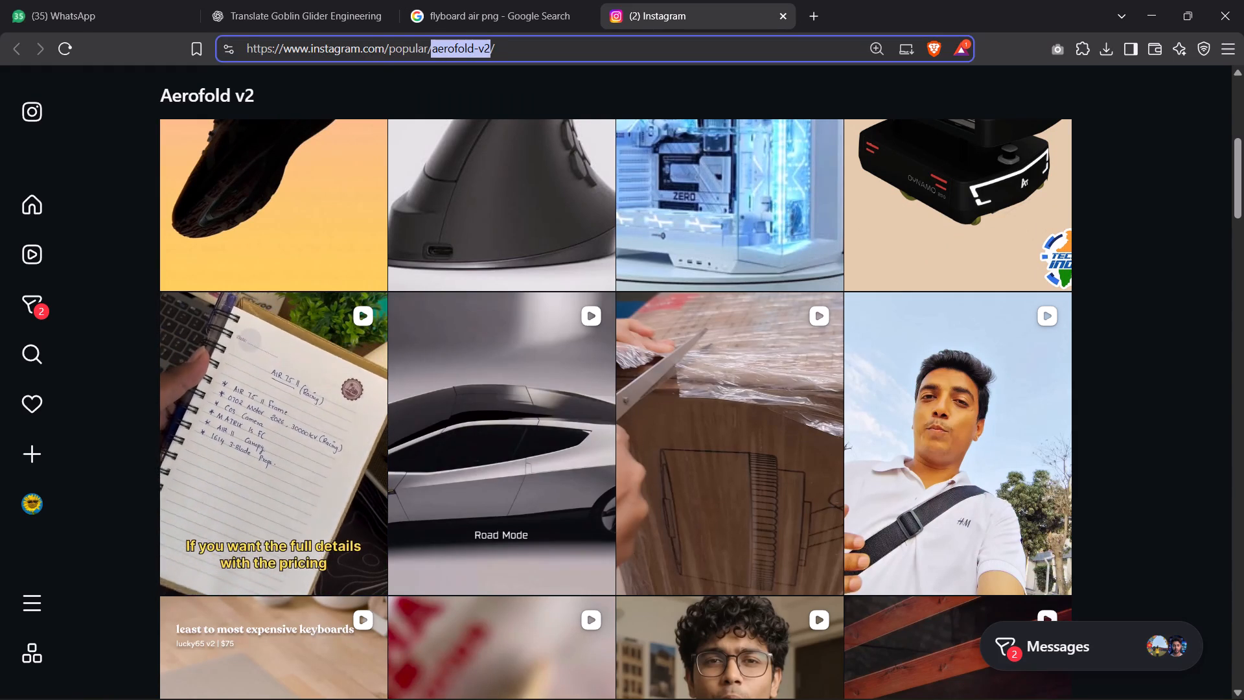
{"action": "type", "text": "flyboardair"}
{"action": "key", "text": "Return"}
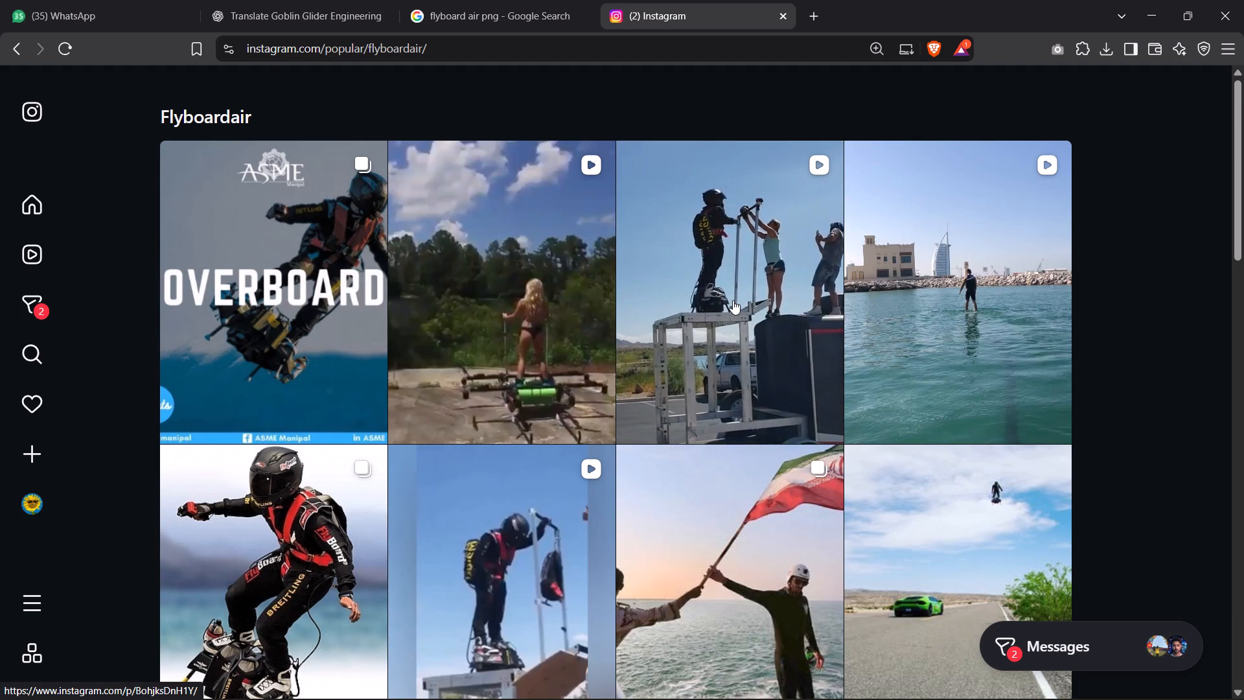
{"action": "scroll", "coordinate": [733, 300], "scroll_direction": "down", "scroll_amount": 2}
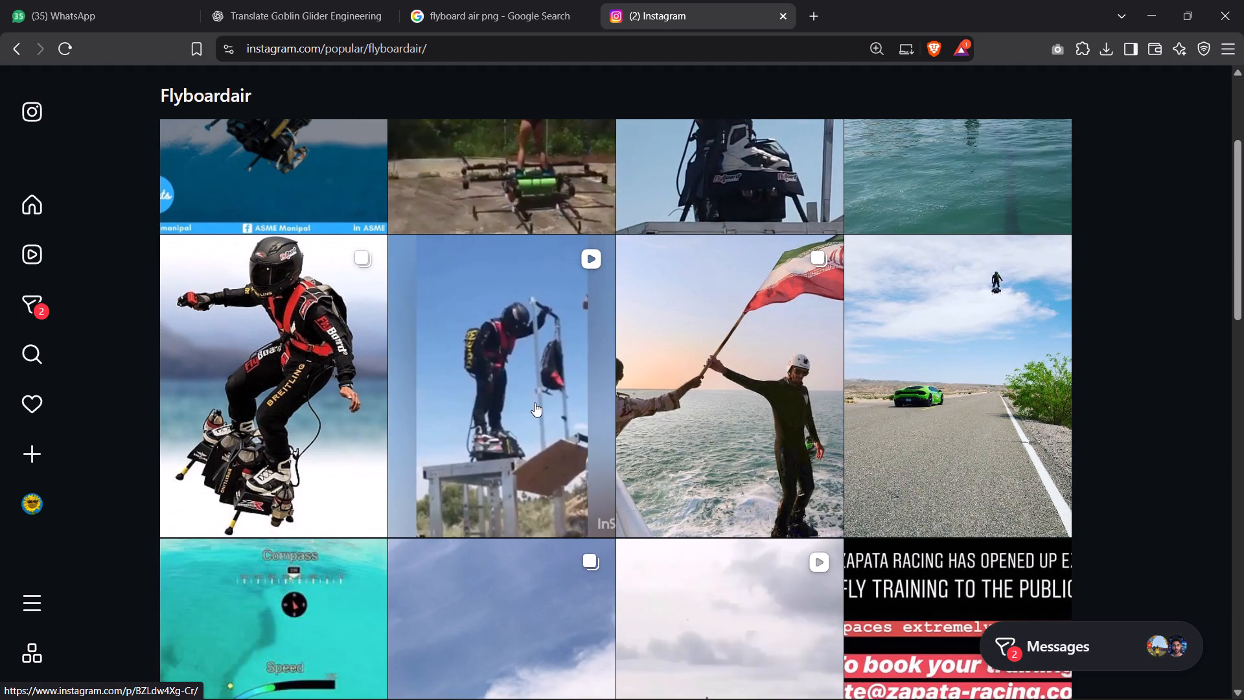
{"action": "scroll", "coordinate": [535, 402], "scroll_direction": "down", "scroll_amount": 5}
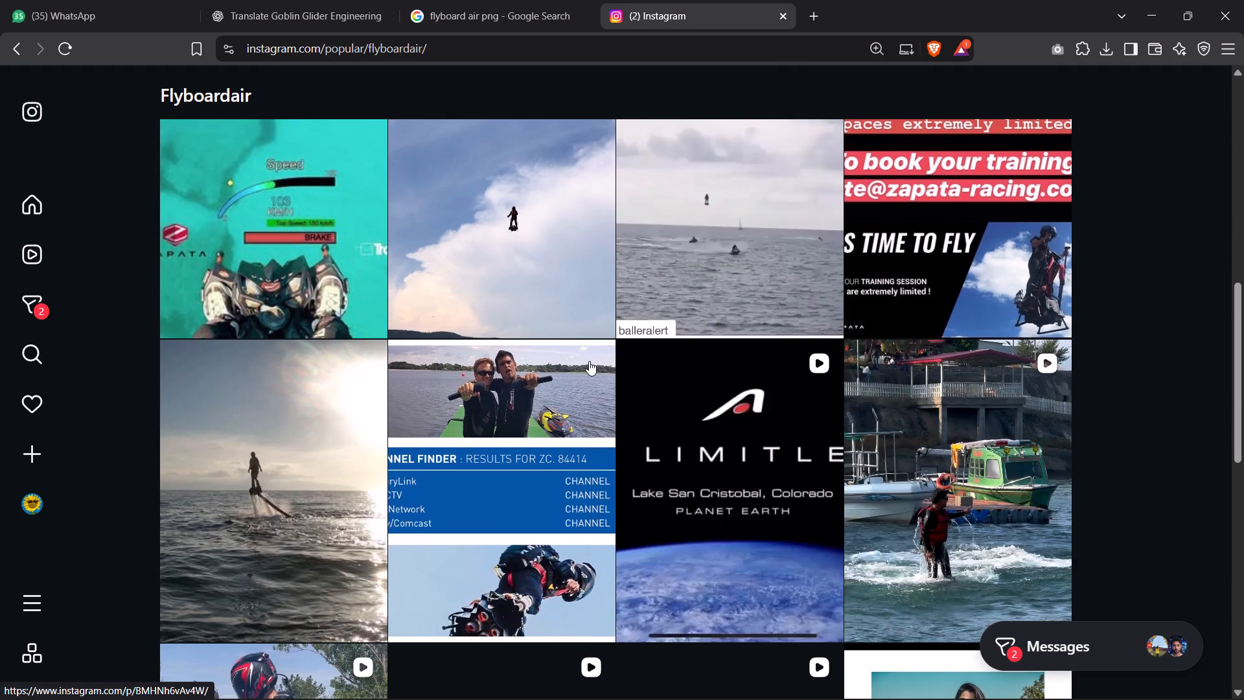
{"action": "scroll", "coordinate": [387, 515], "scroll_direction": "down", "scroll_amount": 2}
Return to CapCut, extend the end of the slowed hoverboard piece far past the 00:00:41:14 marker and split it at that marker.
{"action": "key", "text": "alt+Tab"}
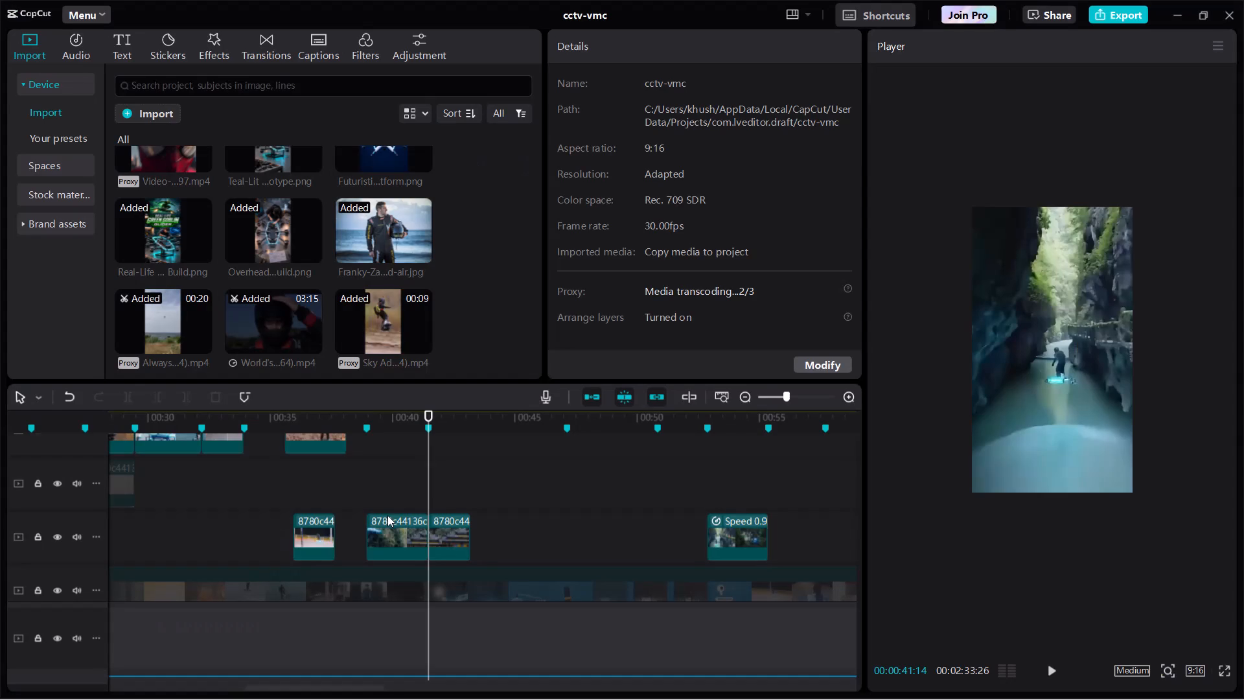
{"action": "left_click", "coordinate": [447, 452]}
{"action": "left_click_drag", "start_coordinate": [447, 452], "coordinate": [675, 498]}
{"action": "scroll", "coordinate": [675, 498], "scroll_direction": "up", "scroll_amount": 6}
{"action": "scroll", "coordinate": [449, 451], "scroll_direction": "up", "scroll_amount": 8}
{"action": "left_click", "coordinate": [380, 553]}
{"action": "scroll", "coordinate": [433, 504], "scroll_direction": "up", "scroll_amount": 3}
{"action": "left_click", "coordinate": [426, 492]}
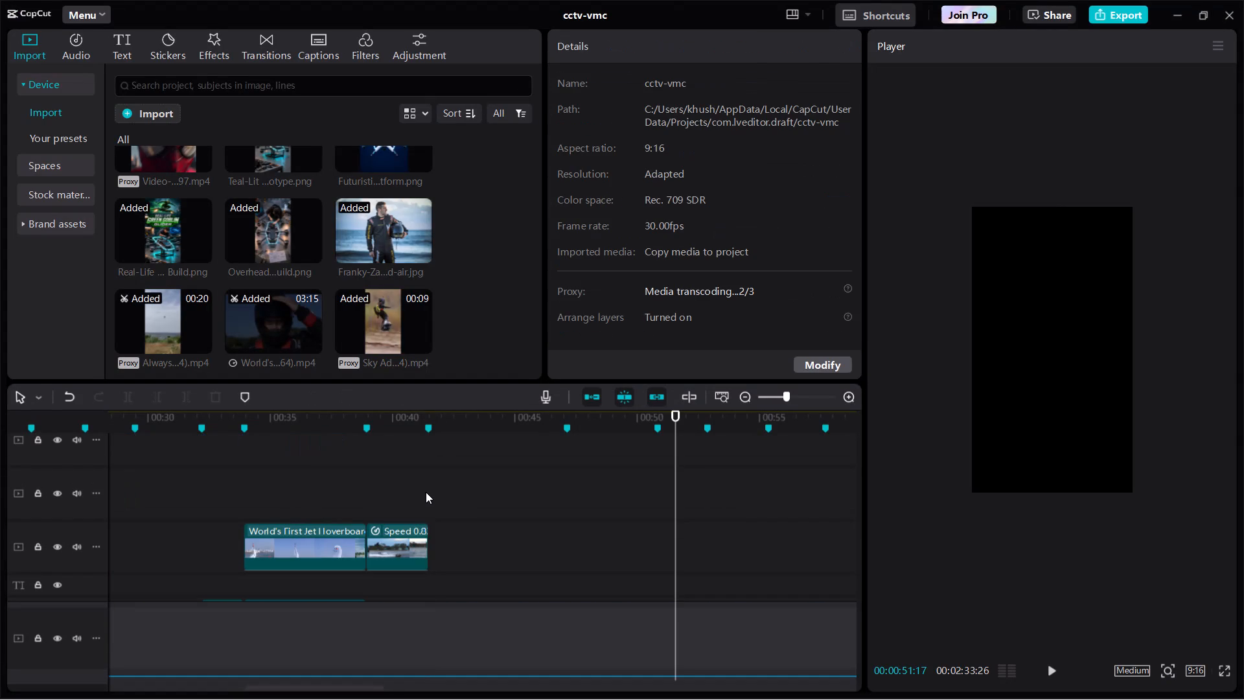
{"action": "left_click", "coordinate": [423, 526]}
{"action": "left_click_drag", "start_coordinate": [426, 532], "coordinate": [934, 496]}
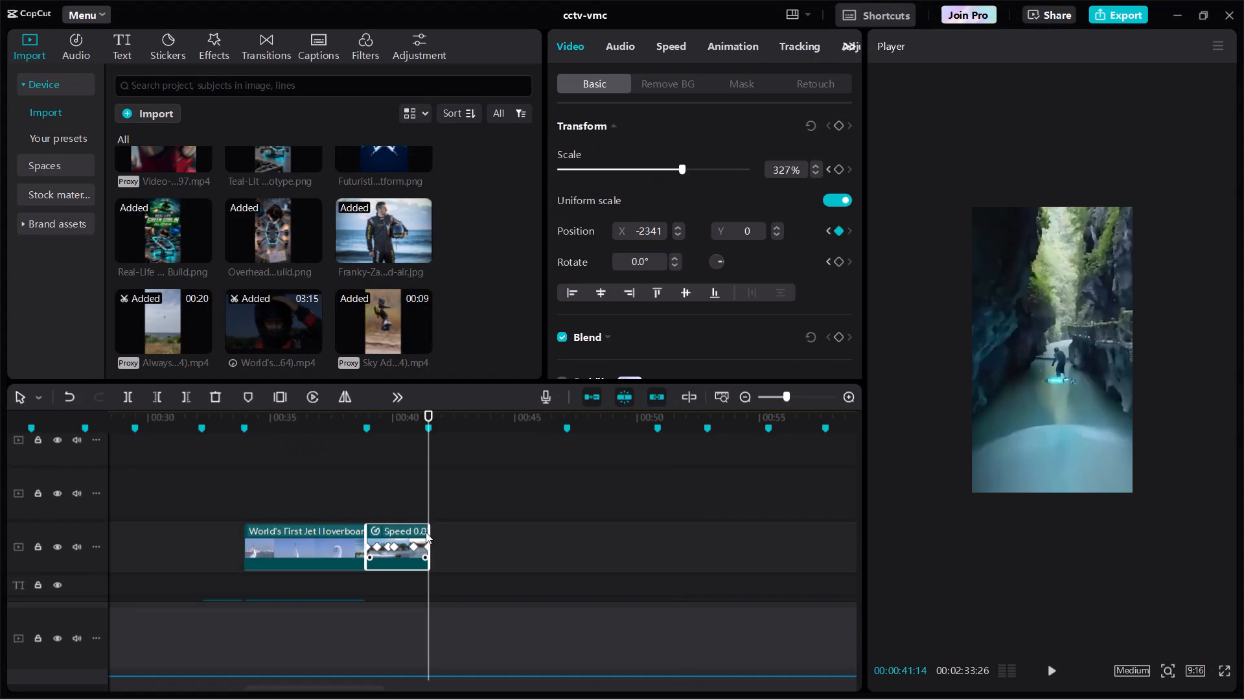
{"action": "key", "text": "ctrl+b"}
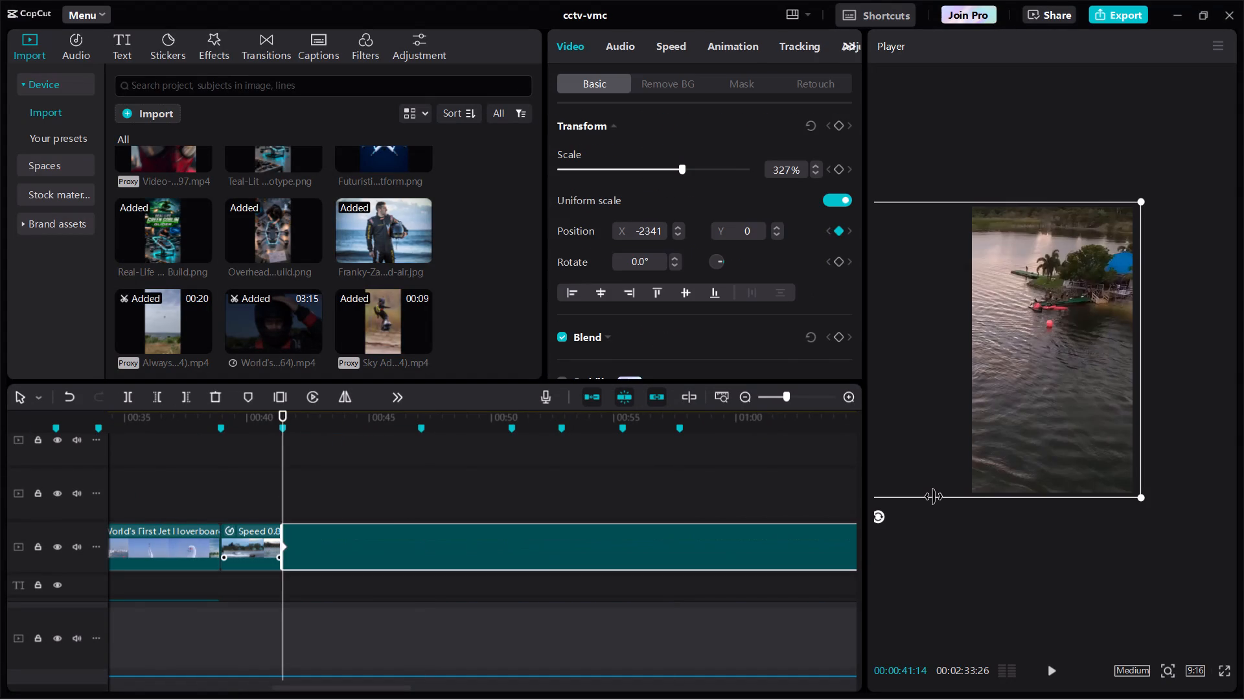
Play briefly past the split and trim off the new piece's opening up to the playhead.
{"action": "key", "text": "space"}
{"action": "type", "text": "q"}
Play the new piece and reposition its footage in the frame to X -98, Y 0.
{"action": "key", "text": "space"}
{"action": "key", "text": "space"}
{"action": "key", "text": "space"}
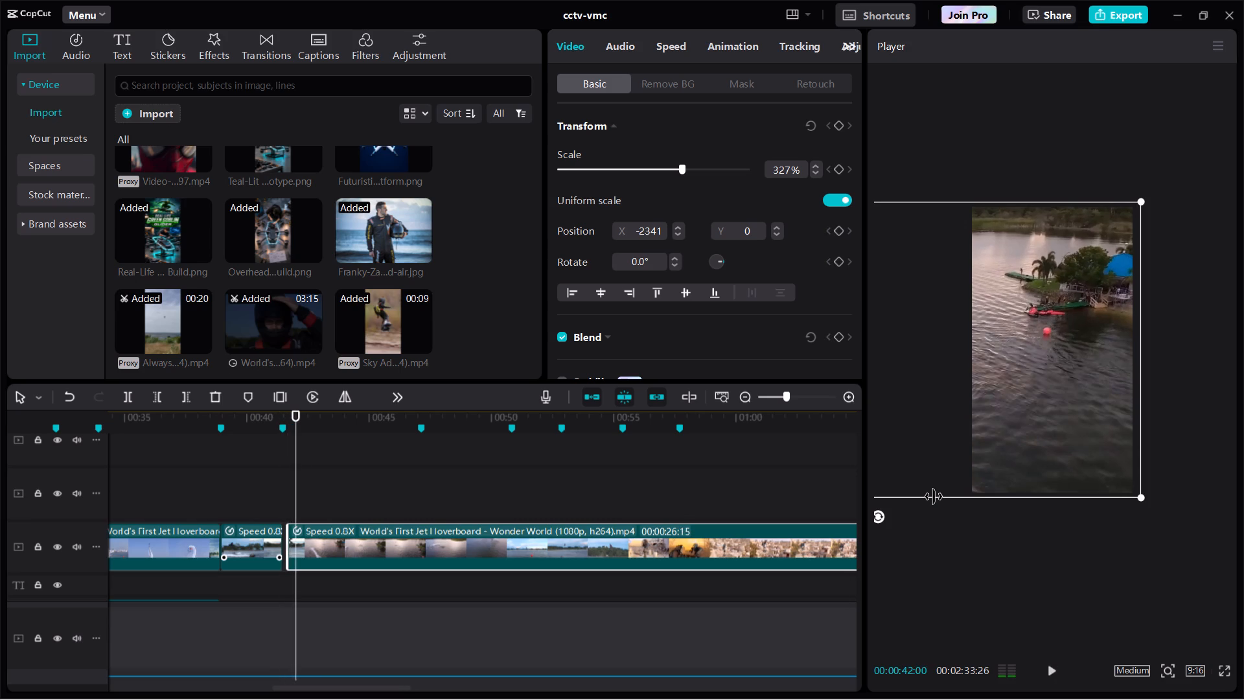
{"action": "left_click_drag", "start_coordinate": [917, 387], "coordinate": [1037, 395]}
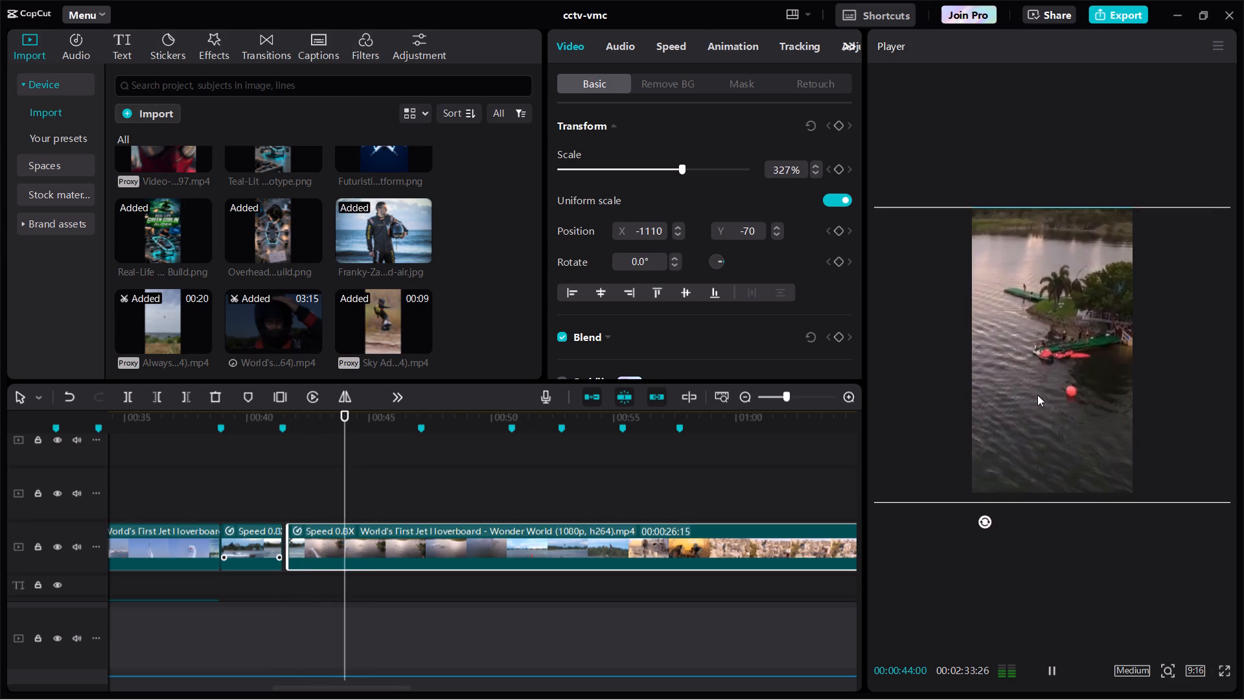
{"action": "left_click_drag", "start_coordinate": [1037, 395], "coordinate": [1092, 391]}
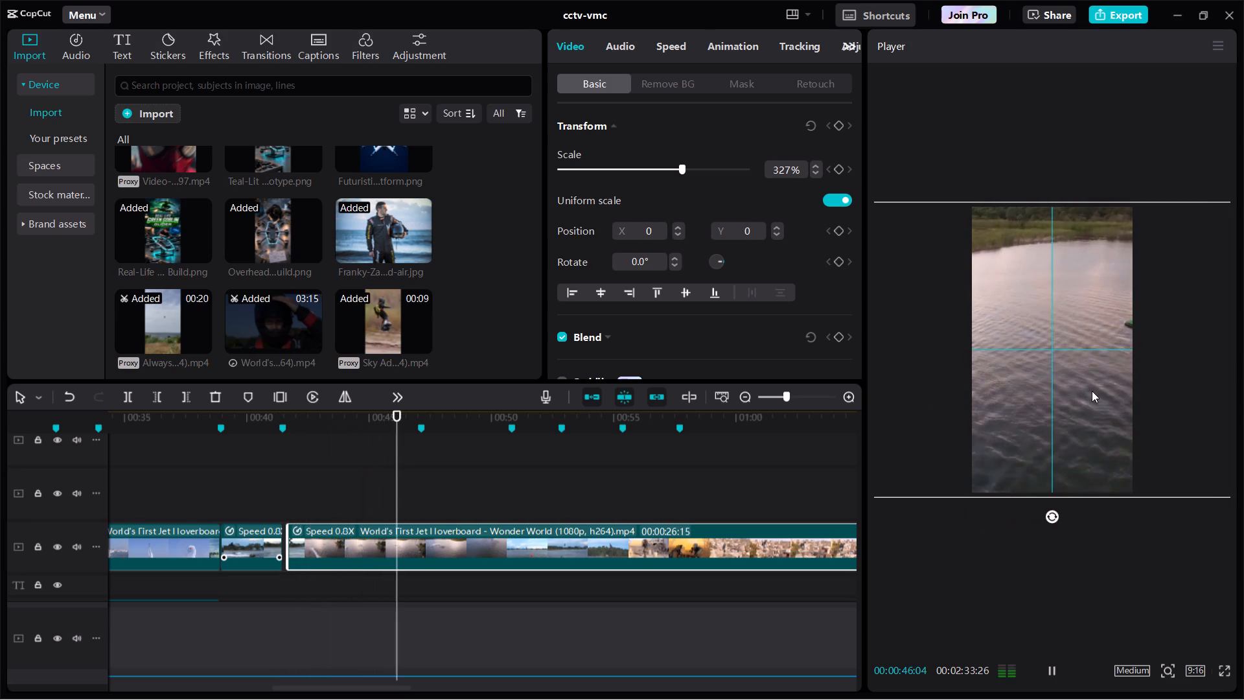
{"action": "left_click_drag", "start_coordinate": [1092, 391], "coordinate": [1083, 384]}
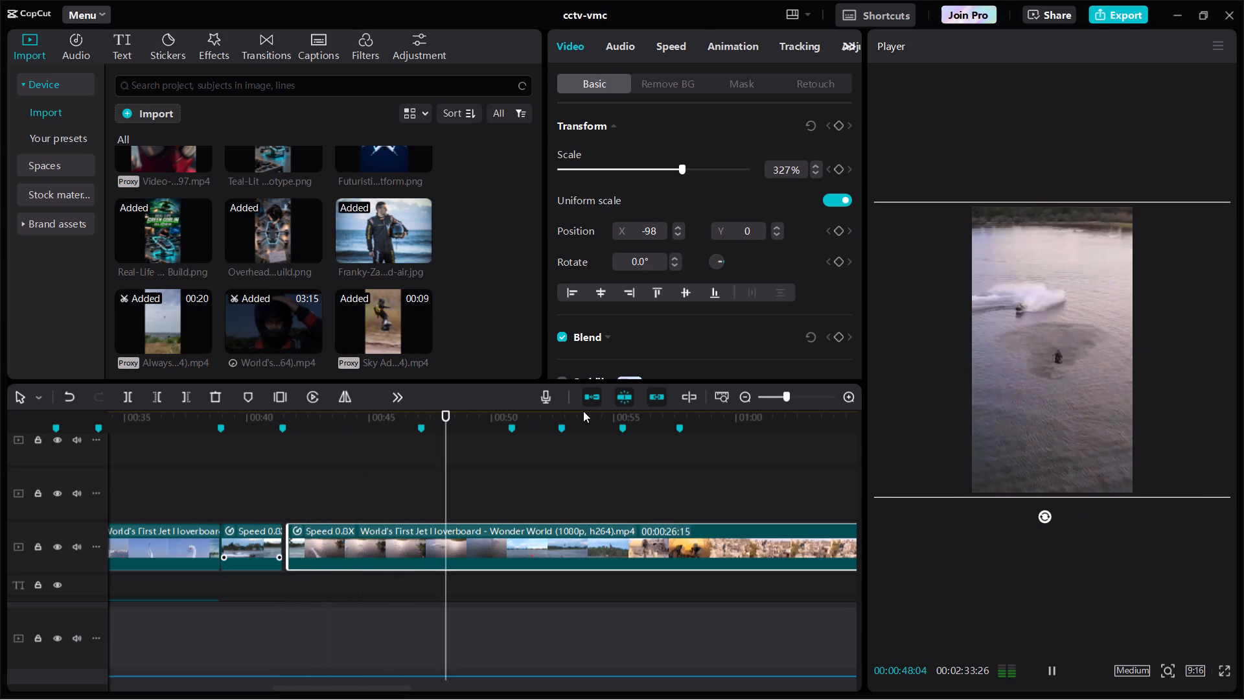
Scrub ahead through the following piece and trim its start to 00:00:59:19, at the ruined-buildings shot.
{"action": "left_click", "coordinate": [475, 484]}
{"action": "left_click_drag", "start_coordinate": [475, 484], "coordinate": [549, 496]}
{"action": "left_click_drag", "start_coordinate": [549, 496], "coordinate": [528, 496]}
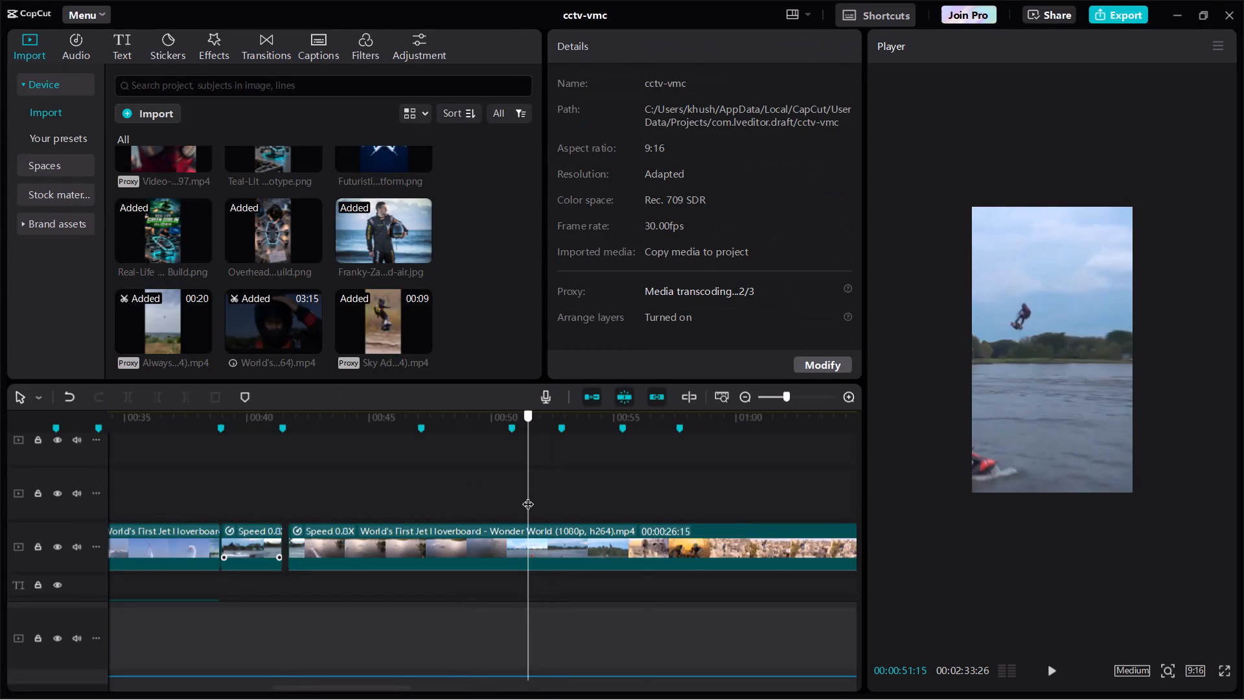
{"action": "left_click_drag", "start_coordinate": [528, 496], "coordinate": [708, 512]}
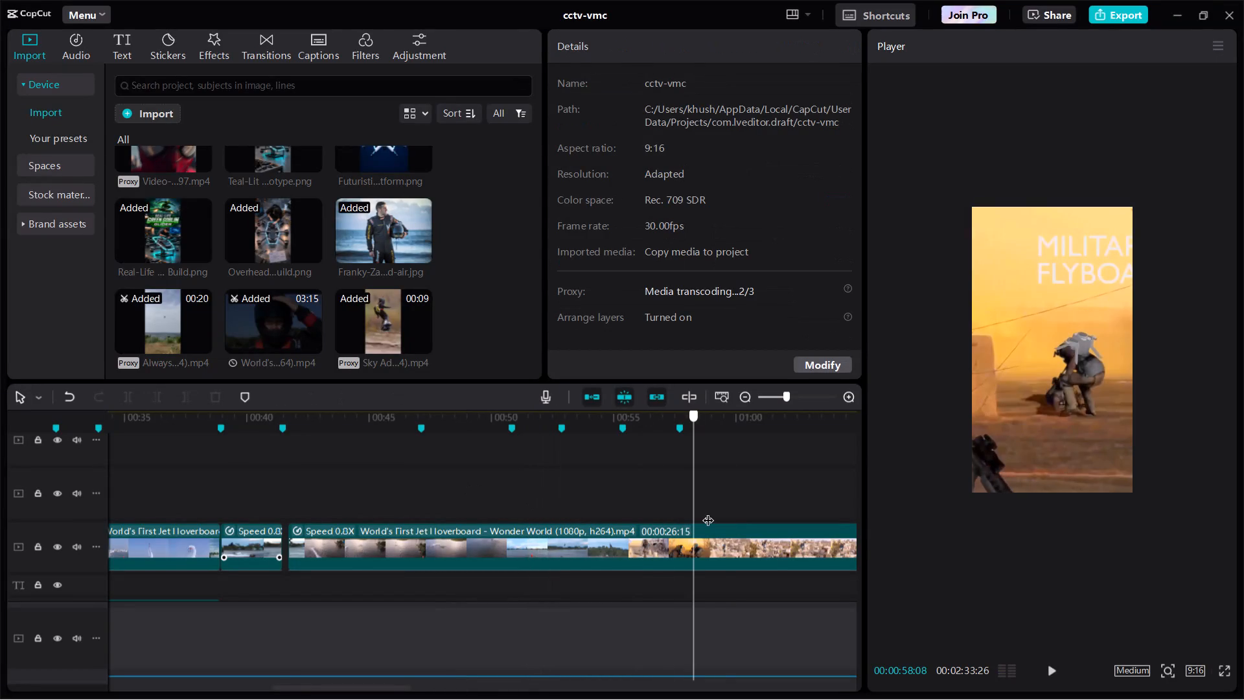
{"action": "left_click_drag", "start_coordinate": [708, 512], "coordinate": [727, 516]}
{"action": "left_click", "coordinate": [693, 560]}
{"action": "key", "text": "q"}
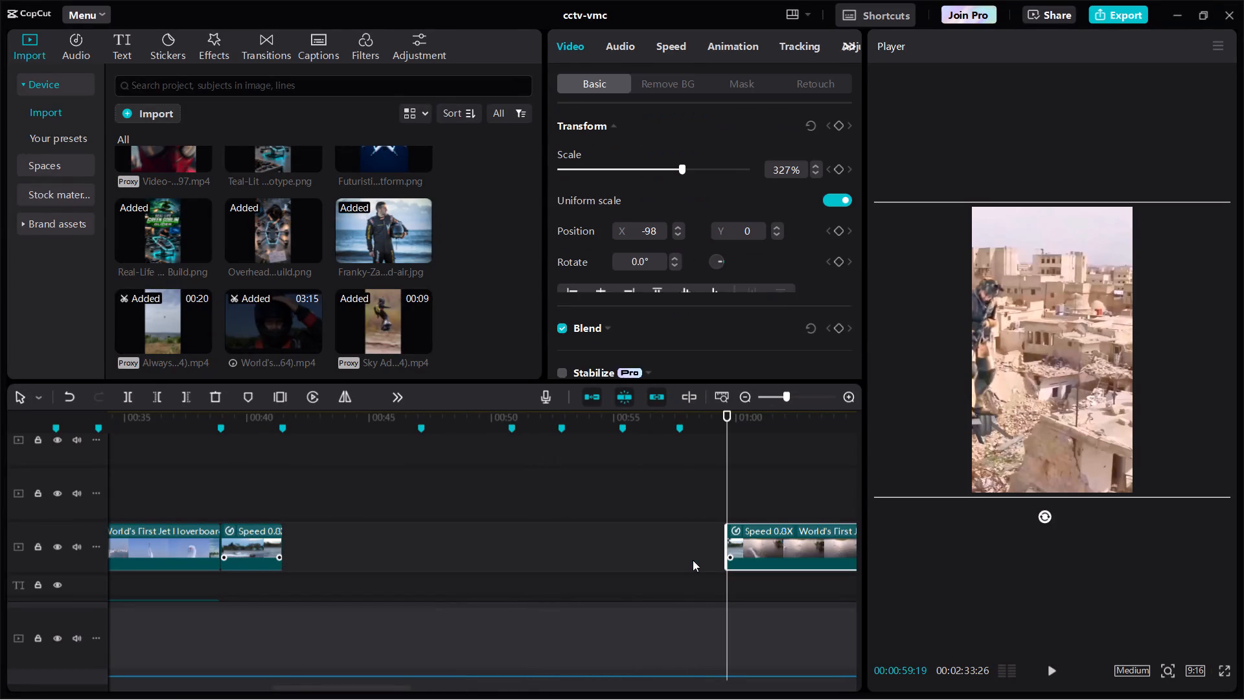
Shift the trimmed piece's picture to X 904 to centre the flyer, and play on.
{"action": "left_click_drag", "start_coordinate": [1009, 423], "coordinate": [1083, 425]}
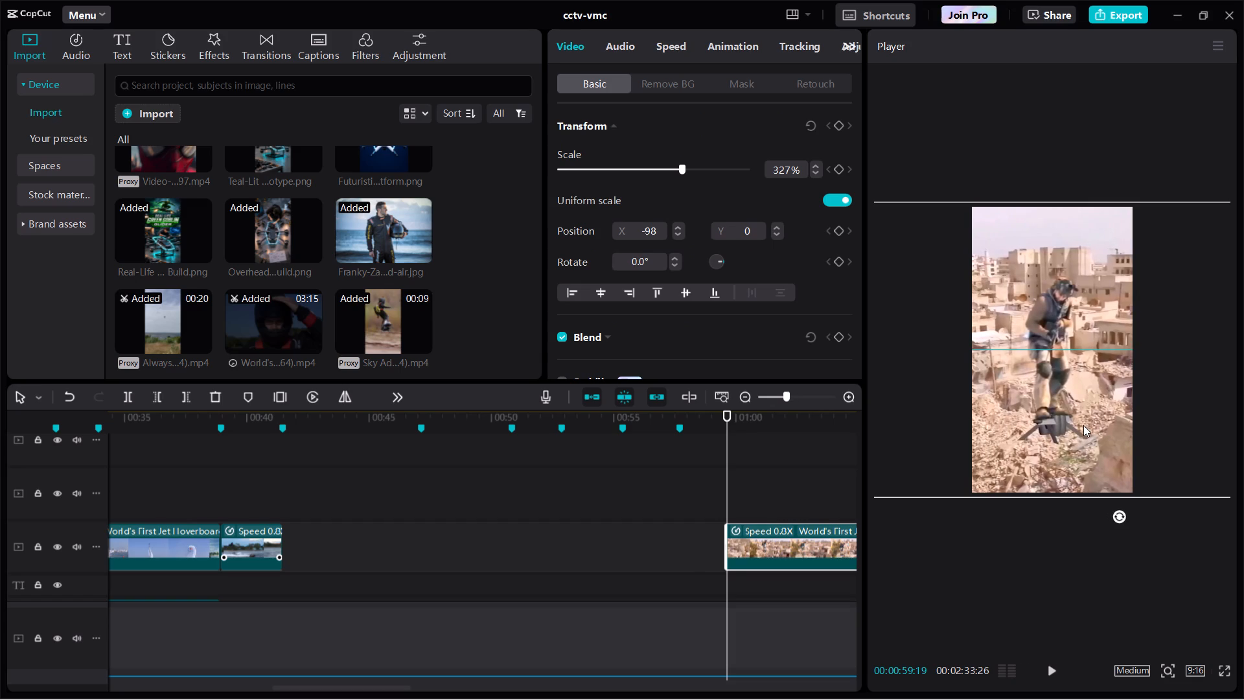
{"action": "key", "text": "space"}
{"action": "scroll", "coordinate": [751, 511], "scroll_direction": "left", "scroll_amount": 1}
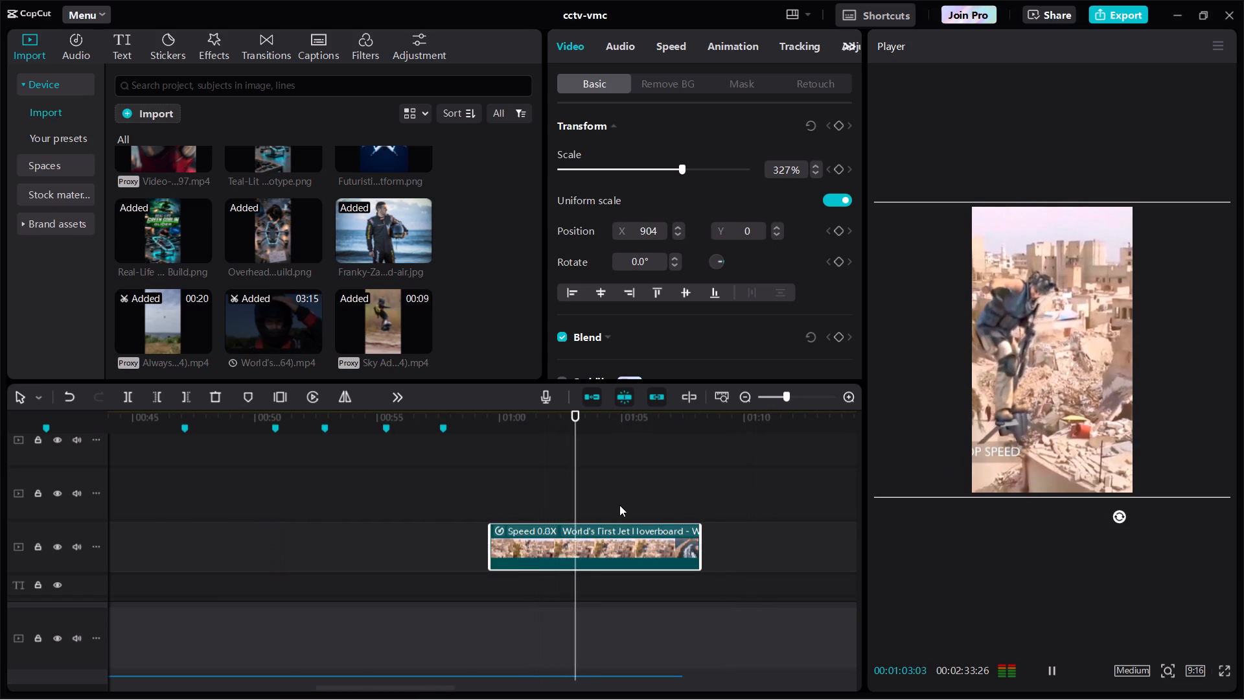
Scrub to the end of the piece and extend its end to about 00:01:15.
{"action": "left_click", "coordinate": [662, 506]}
{"action": "left_click_drag", "start_coordinate": [662, 506], "coordinate": [684, 515]}
{"action": "left_click", "coordinate": [708, 555]}
{"action": "left_click_drag", "start_coordinate": [697, 546], "coordinate": [790, 553]}
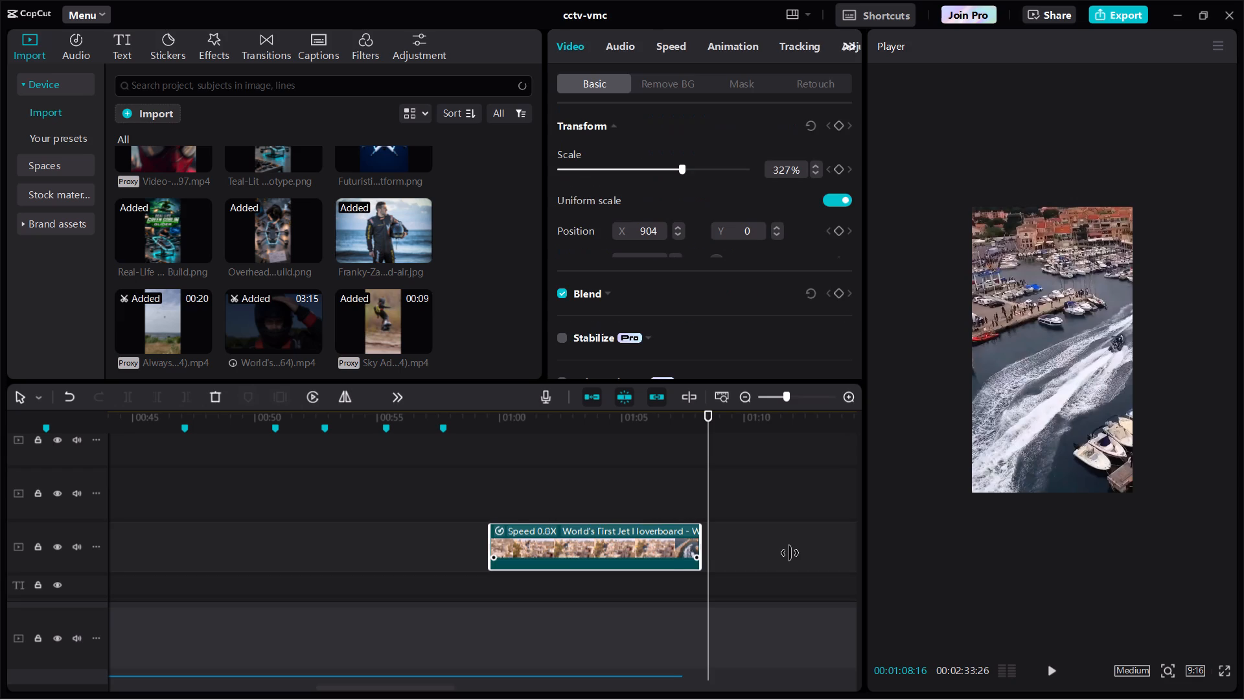
{"action": "left_click_drag", "start_coordinate": [790, 553], "coordinate": [859, 552]}
{"action": "scroll", "coordinate": [676, 512], "scroll_direction": "left", "scroll_amount": 1}
Play through the harbour footage and trim the piece's start to 00:01:12:08, where the rider flies past the masts.
{"action": "key", "text": "space"}
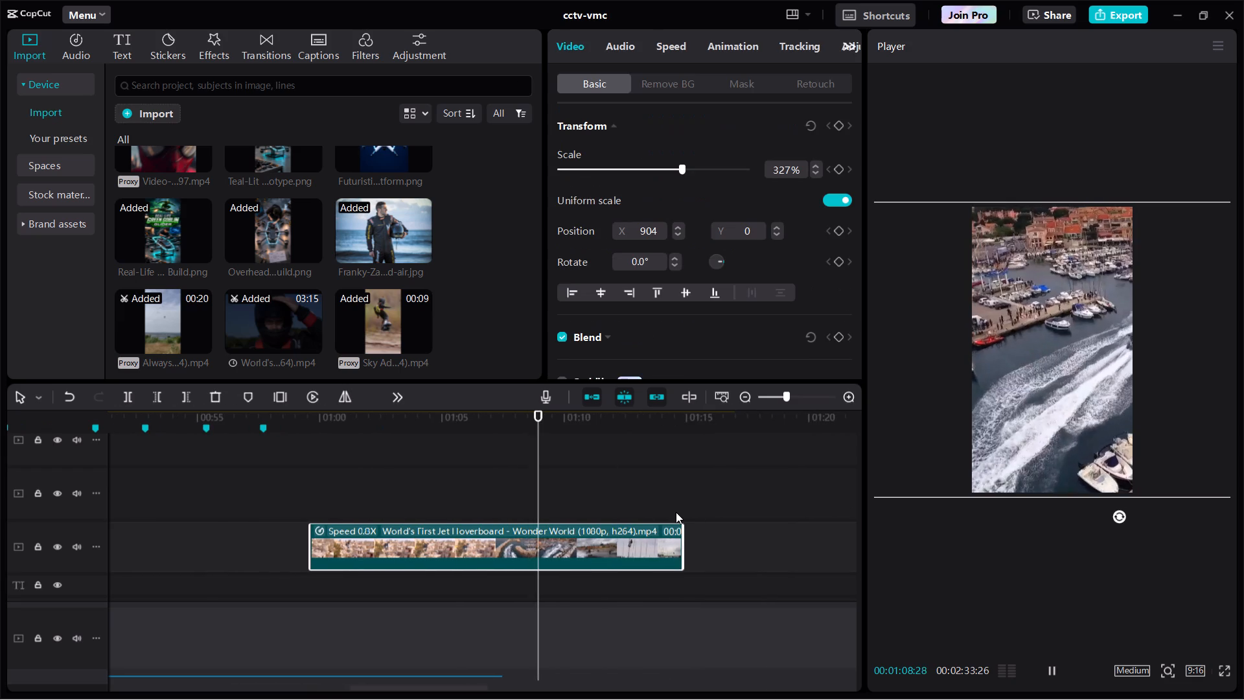
{"action": "key", "text": "space"}
{"action": "key", "text": "space"}
{"action": "key", "text": "space"}
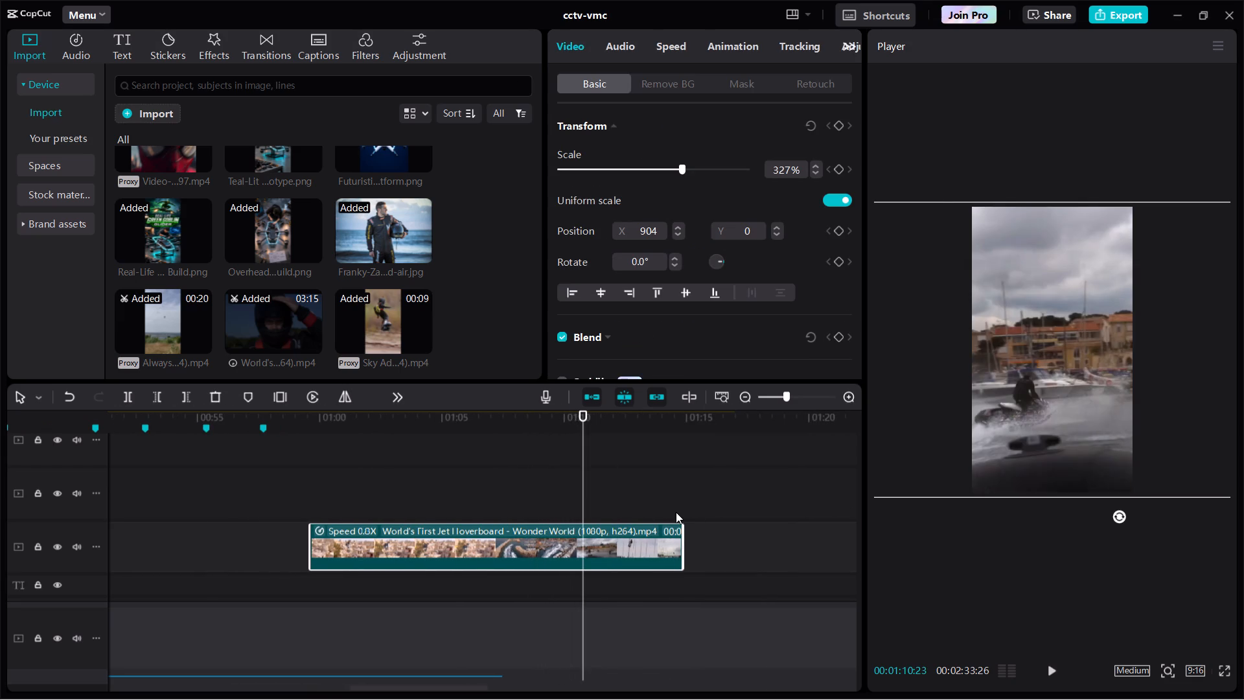
{"action": "key", "text": "space"}
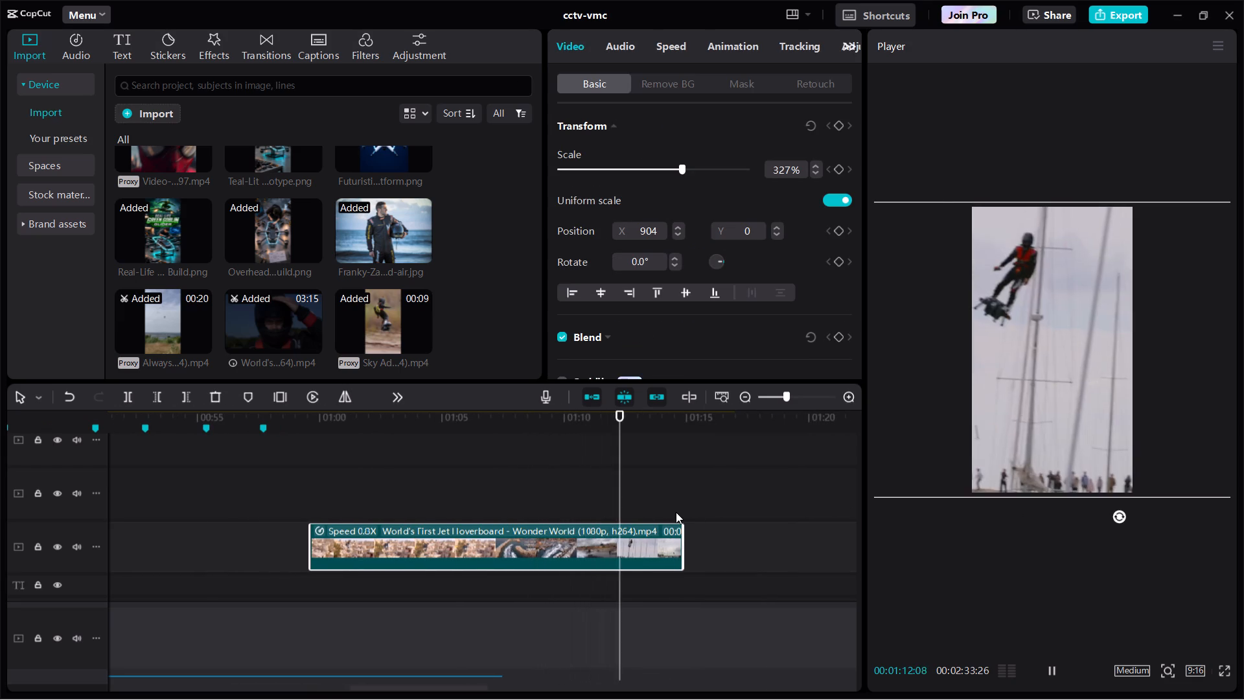
{"action": "key", "text": "space"}
{"action": "left_click", "coordinate": [645, 509]}
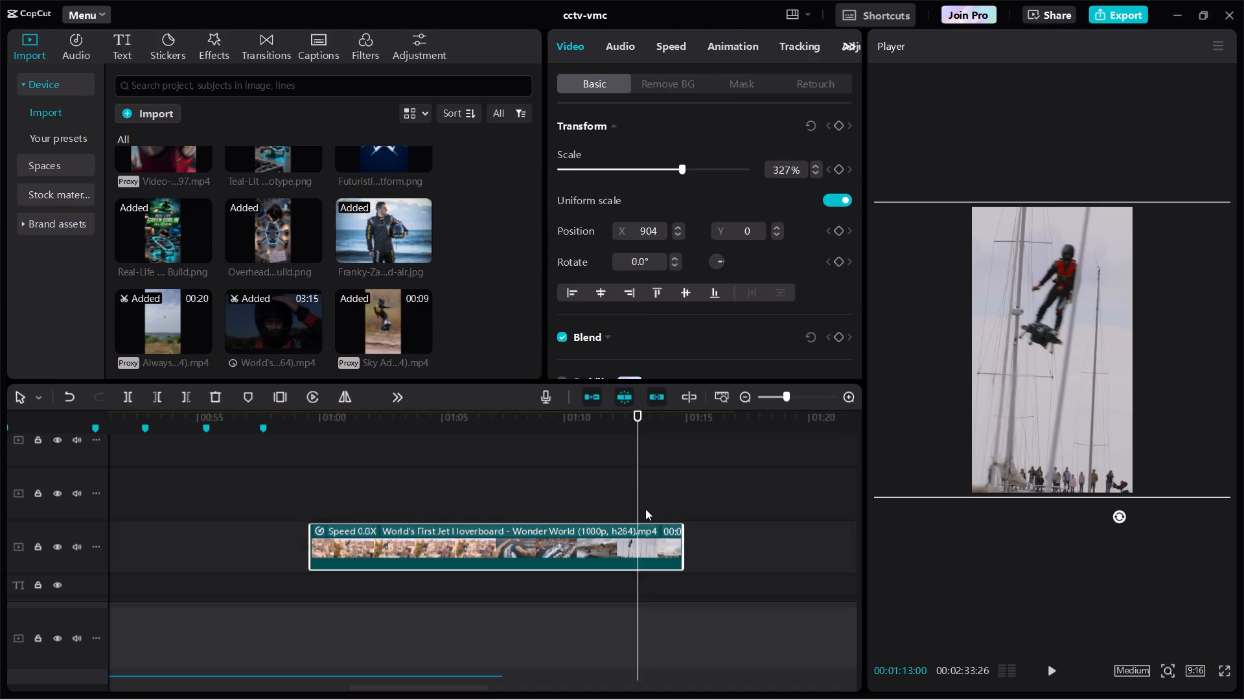
{"action": "left_click_drag", "start_coordinate": [645, 509], "coordinate": [610, 509]}
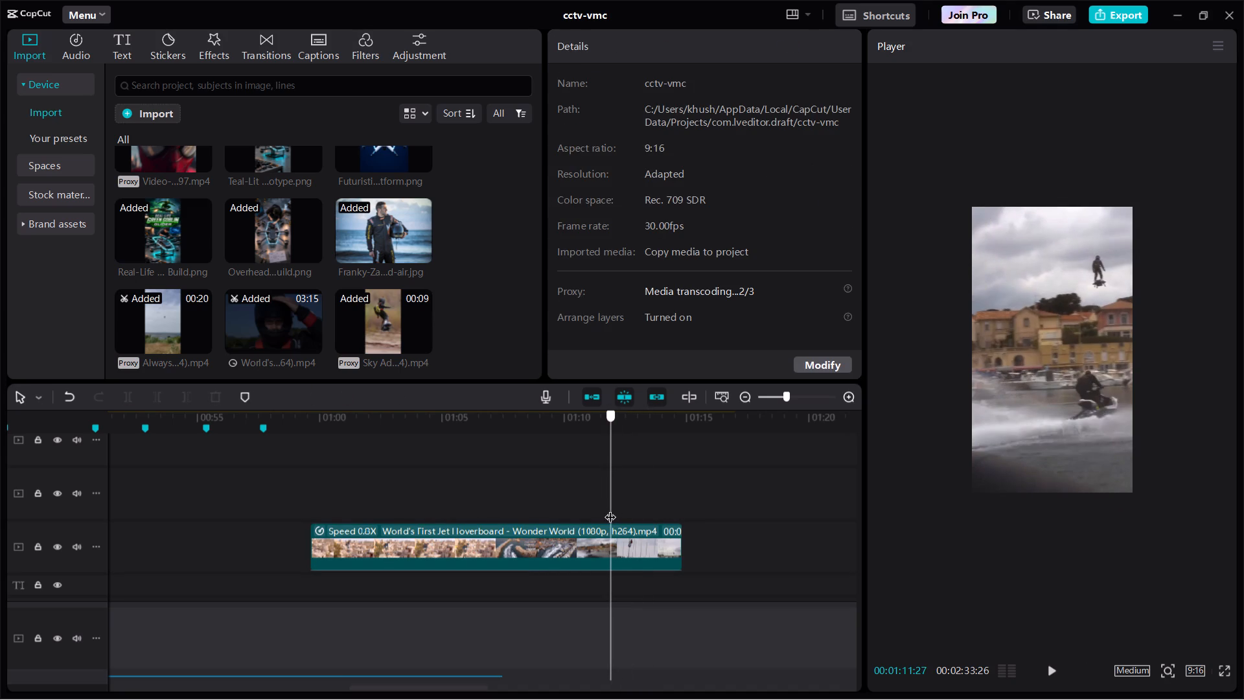
{"action": "left_click_drag", "start_coordinate": [610, 509], "coordinate": [620, 510]}
{"action": "left_click", "coordinate": [616, 535]}
{"action": "key", "text": "q"}
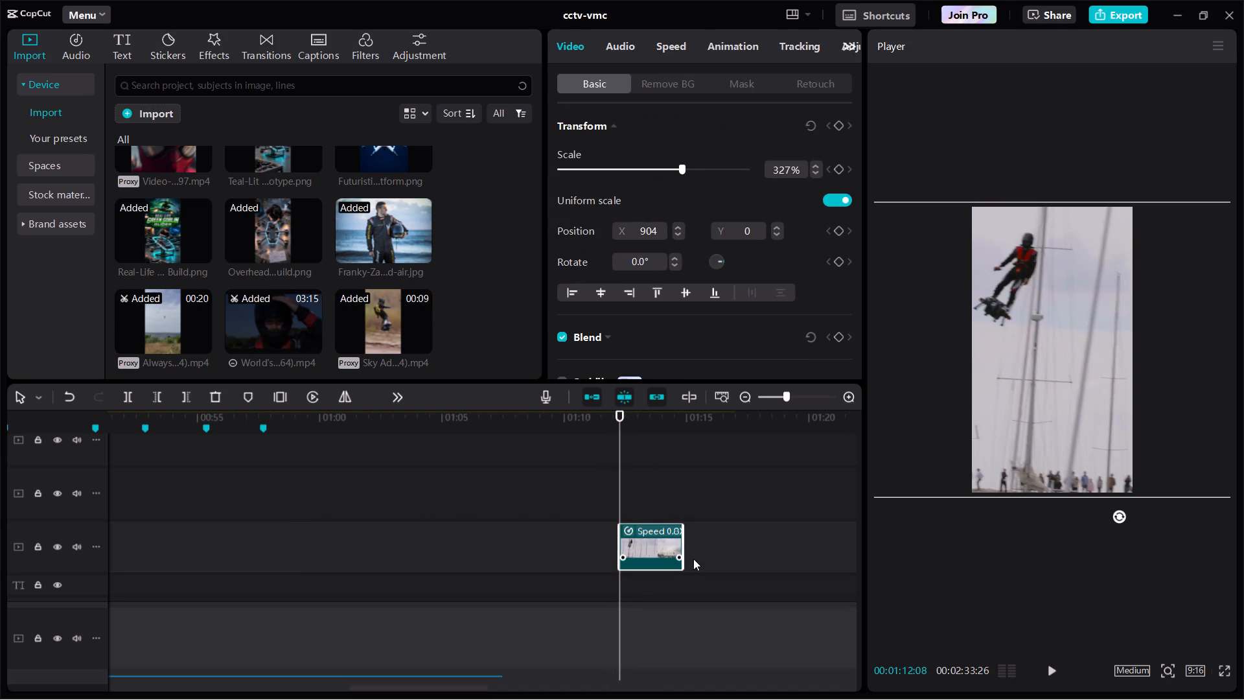
Extend the piece's end to a duration of 00:00:19:28 and move it earlier, starting at about 00:01:01.
{"action": "left_click_drag", "start_coordinate": [684, 546], "coordinate": [959, 524]}
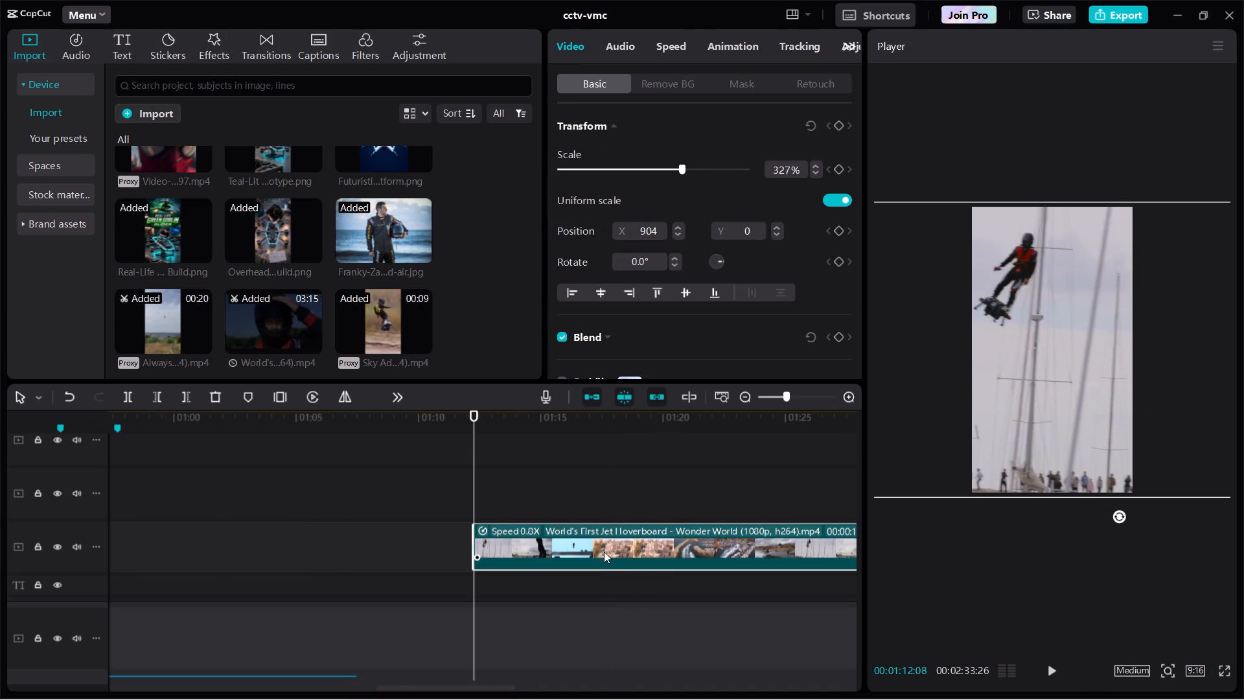
{"action": "left_click_drag", "start_coordinate": [604, 552], "coordinate": [329, 504]}
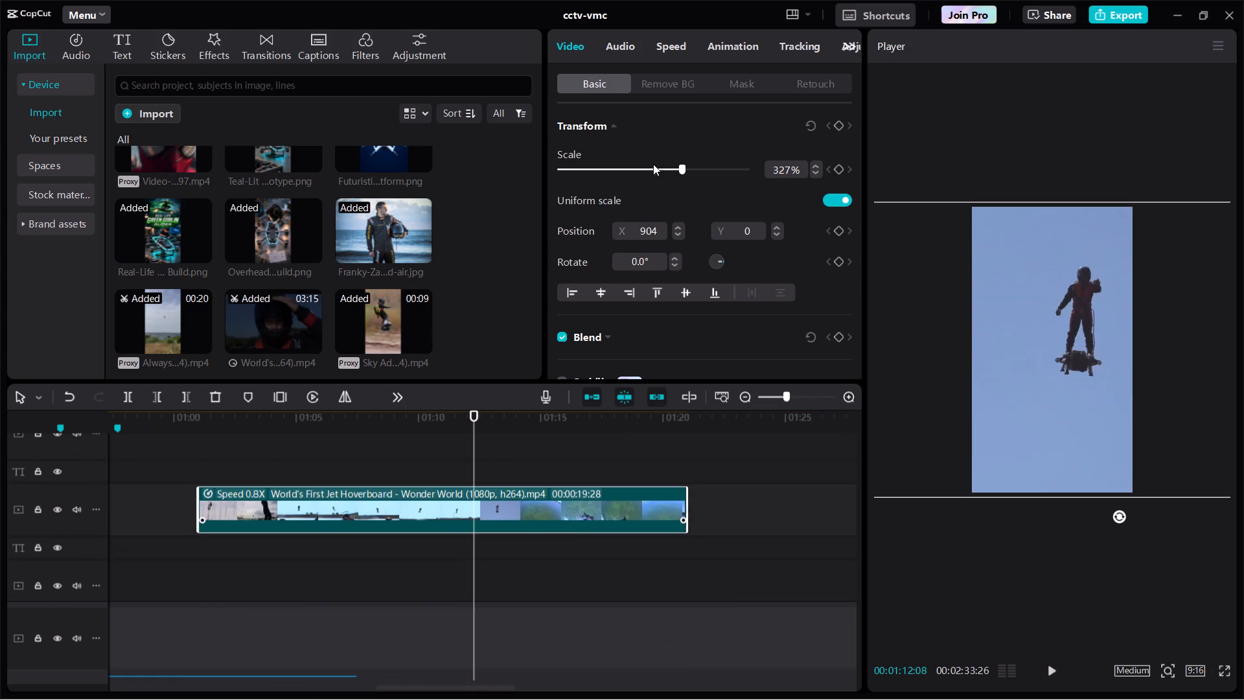
Set the extended piece's speed to 1.0x.
{"action": "left_click", "coordinate": [667, 36]}
{"action": "left_click", "coordinate": [601, 150]}
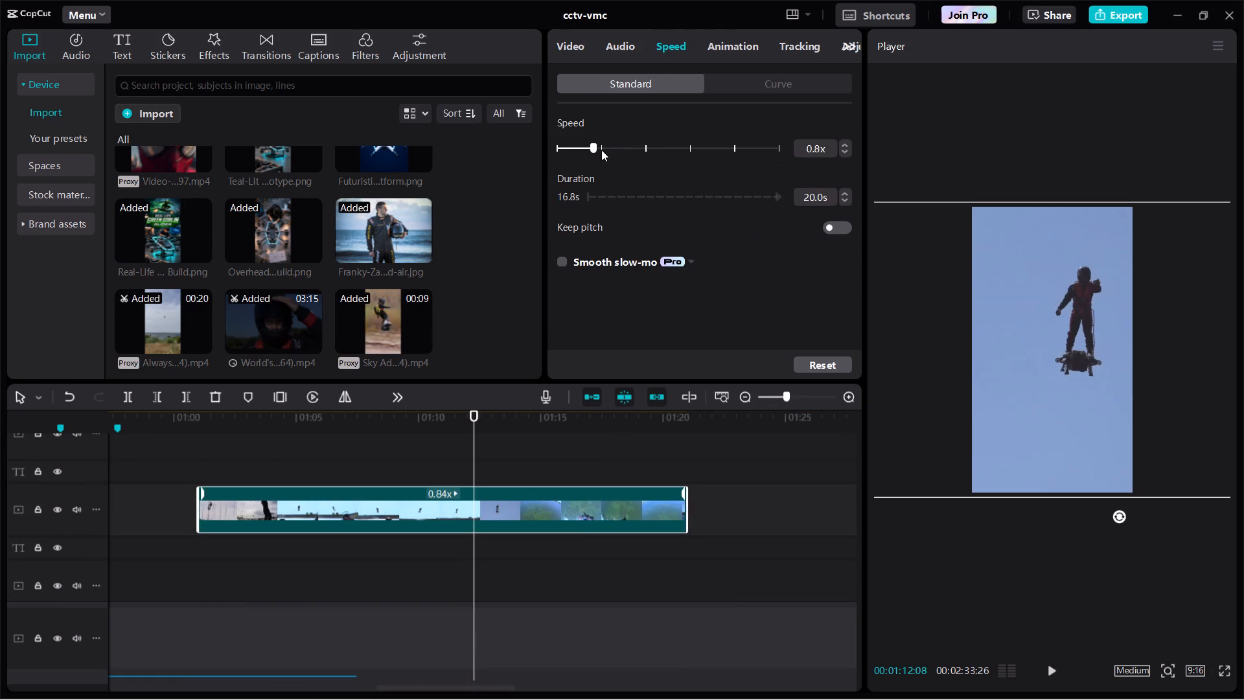
Move the piece to start at the 00:00:41:14 marker, on the track below the preceding piece, and play it from there.
{"action": "scroll", "coordinate": [505, 501], "scroll_direction": "down", "scroll_amount": 4, "text": "ctrl"}
{"action": "scroll", "coordinate": [505, 501], "scroll_direction": "right", "scroll_amount": 1}
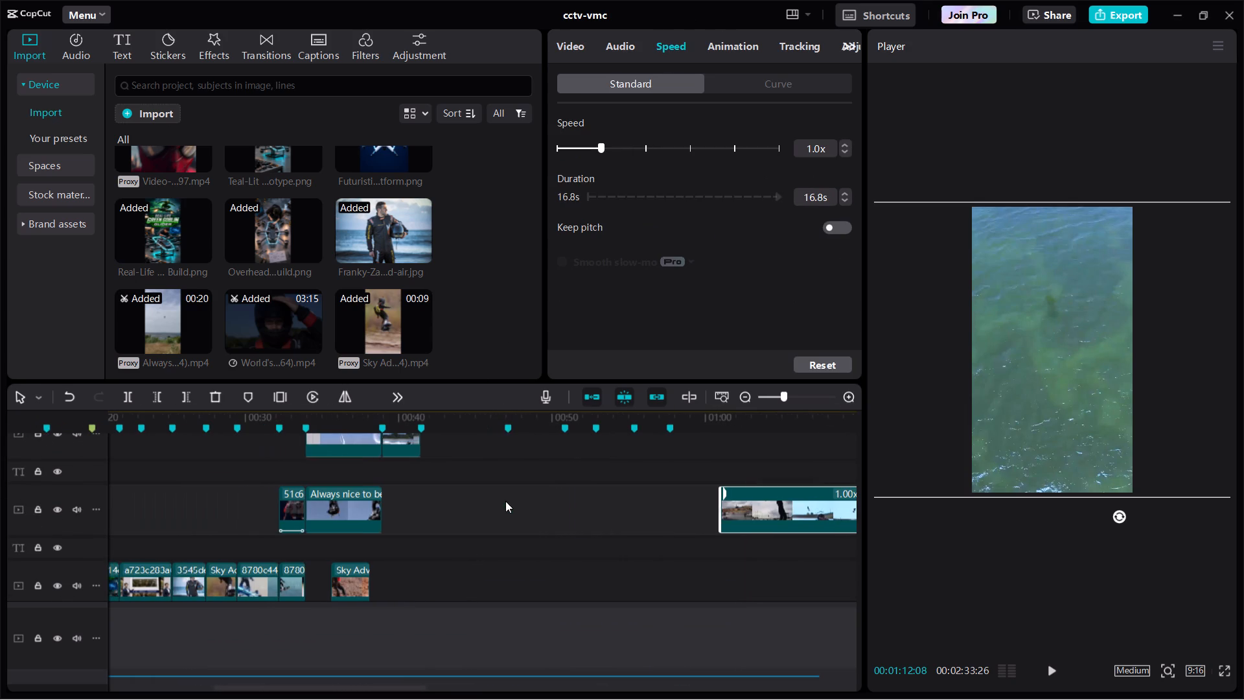
{"action": "left_click", "coordinate": [727, 524]}
{"action": "left_click_drag", "start_coordinate": [759, 519], "coordinate": [526, 454]}
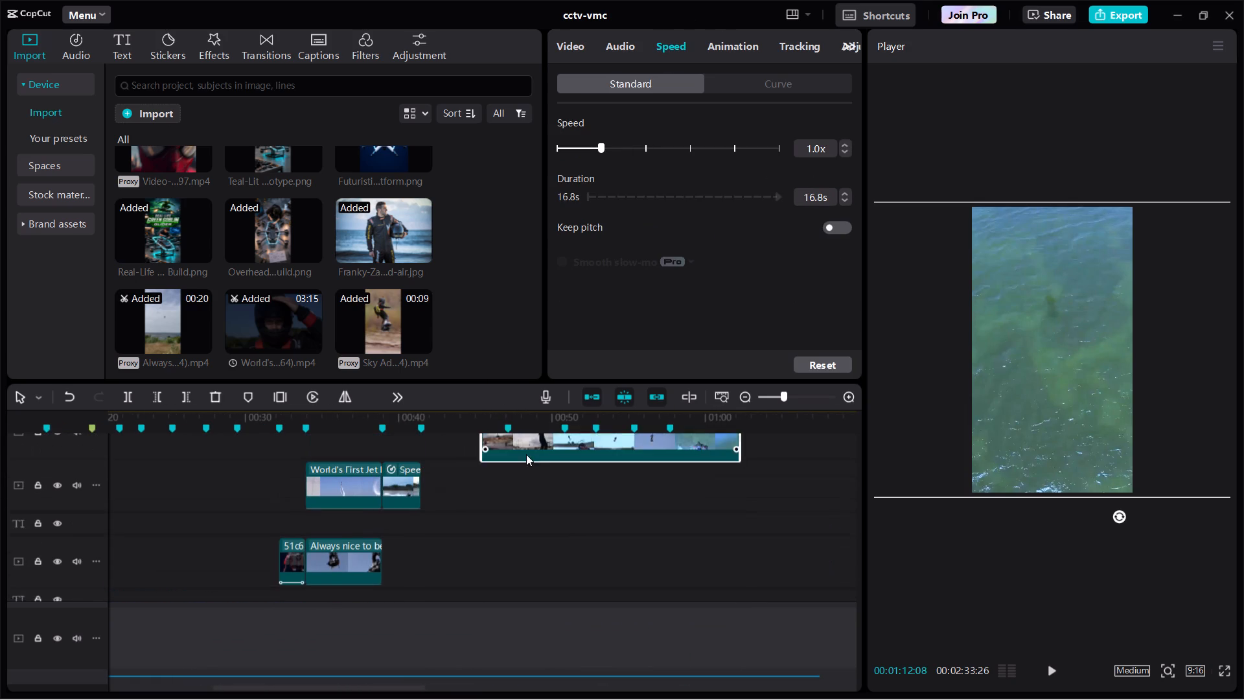
{"action": "left_click_drag", "start_coordinate": [526, 454], "coordinate": [460, 515]}
{"action": "left_click", "coordinate": [416, 415]}
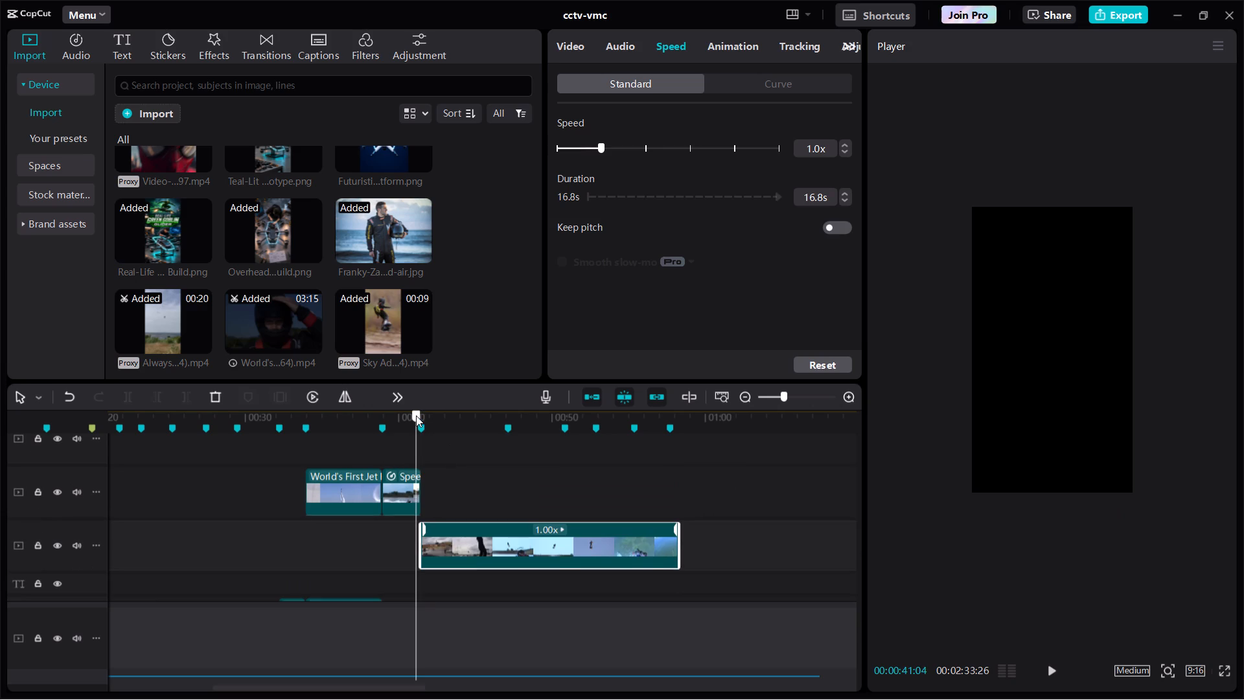
{"action": "key", "text": "space"}
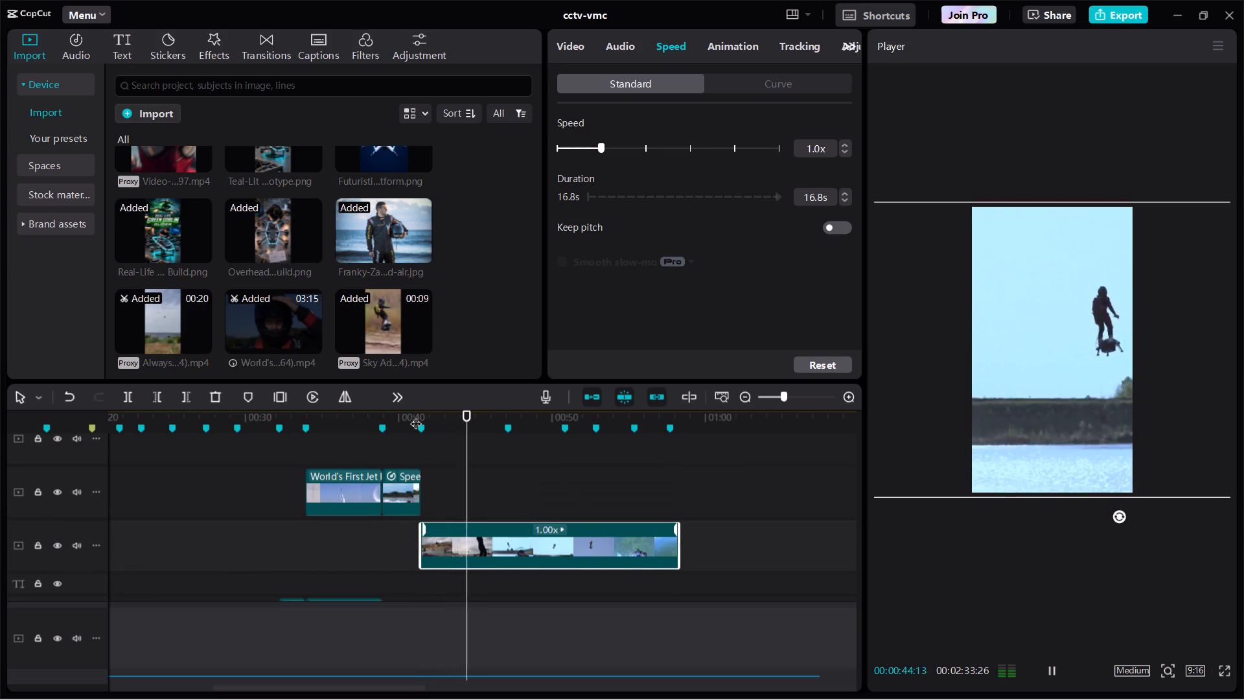
{"action": "left_click", "coordinate": [424, 421]}
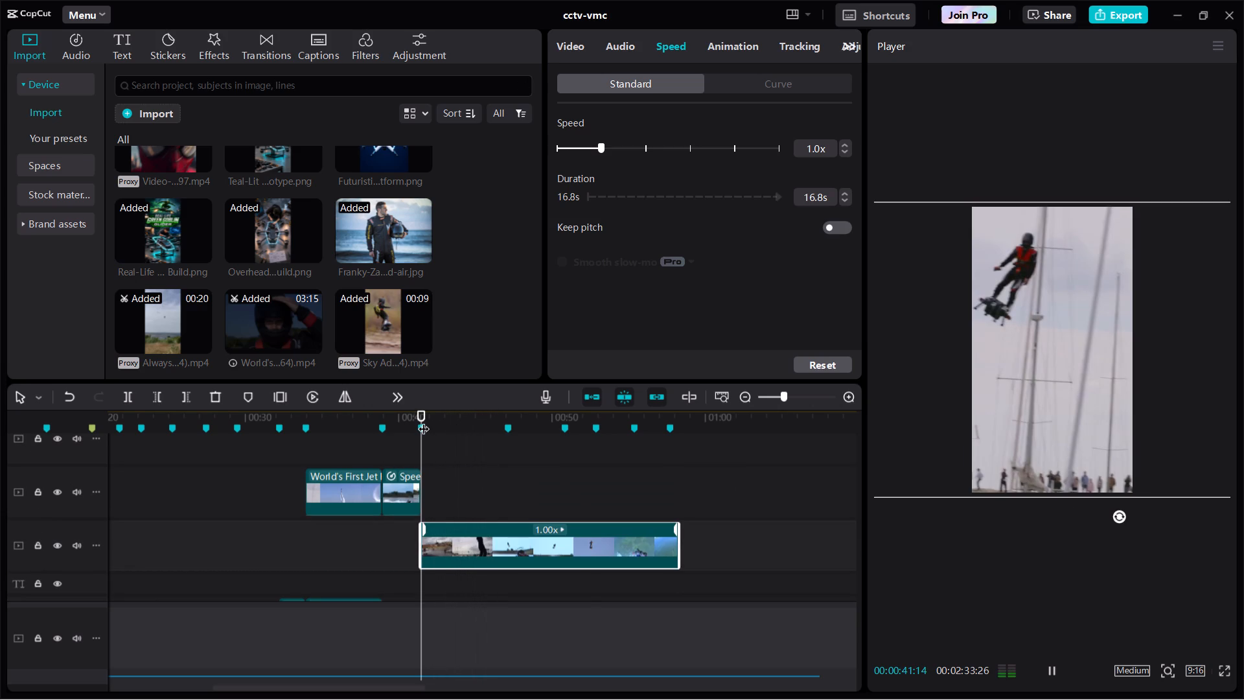
Trim the piece's start to 00:00:43:24 and move it onto the track above, directly after the preceding piece at 00:00:41:14.
{"action": "key", "text": "space"}
{"action": "key", "text": "space"}
{"action": "key", "text": "space"}
{"action": "key", "text": "space"}
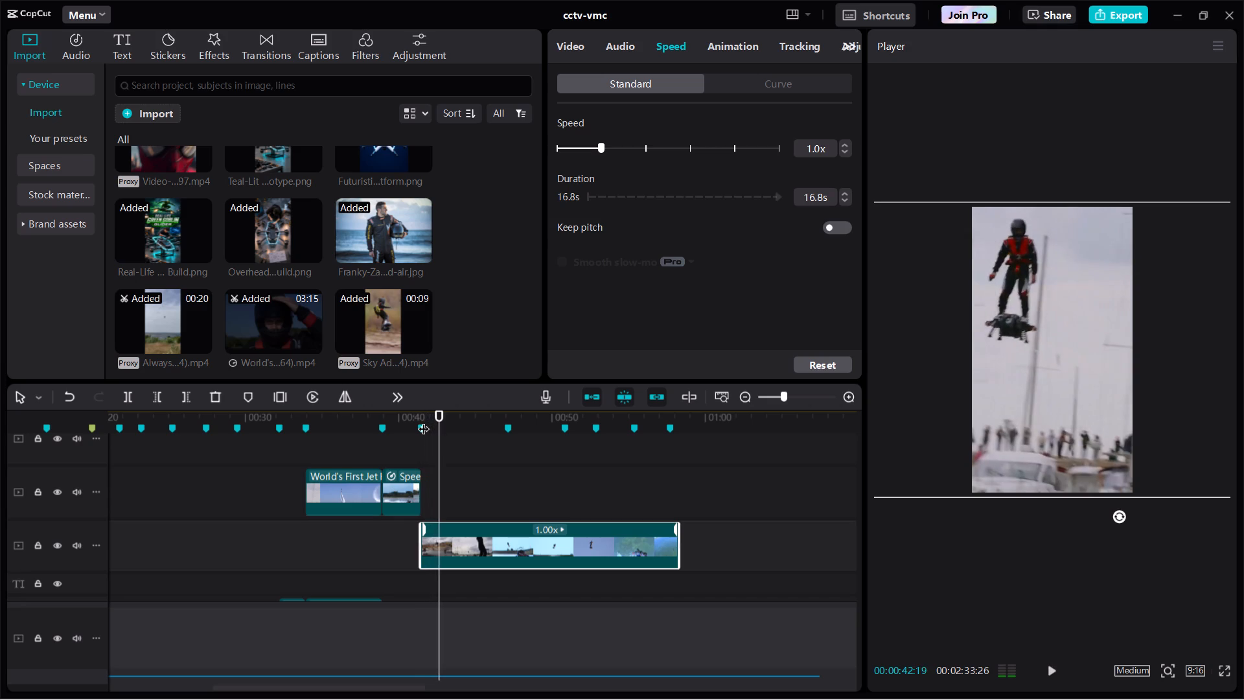
{"action": "key", "text": "space"}
{"action": "key", "text": "space"}
{"action": "key", "text": "space"}
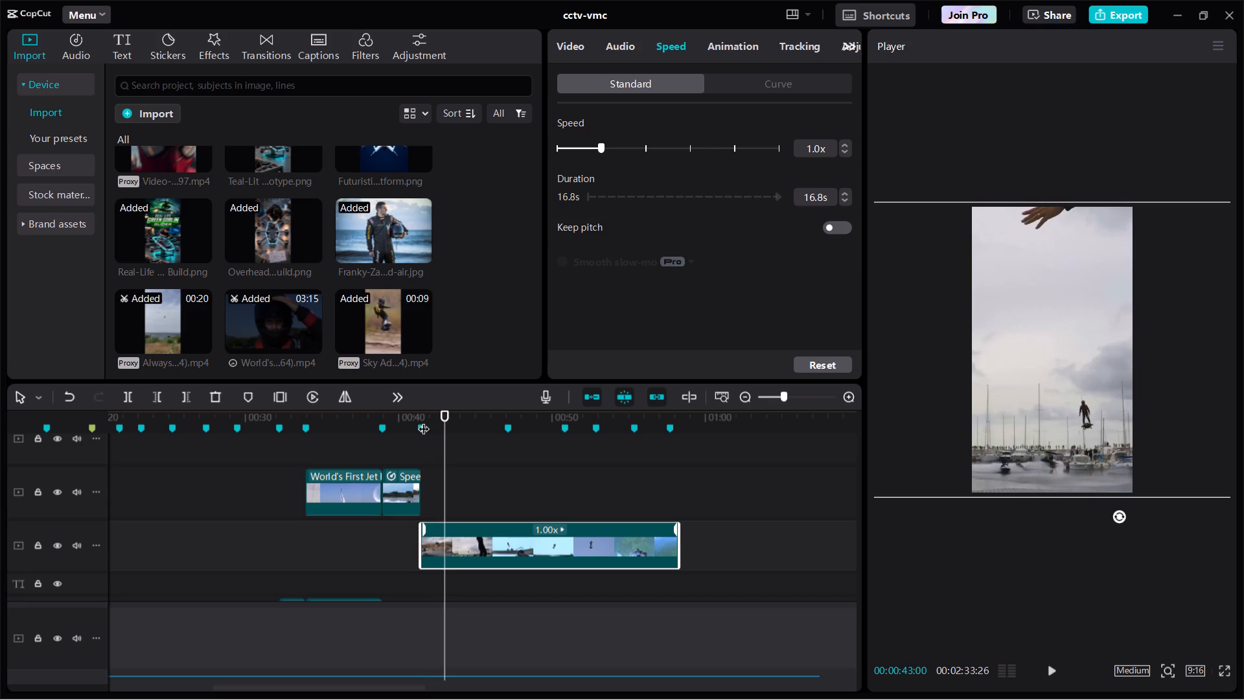
{"action": "left_click_drag", "start_coordinate": [441, 502], "coordinate": [533, 506]}
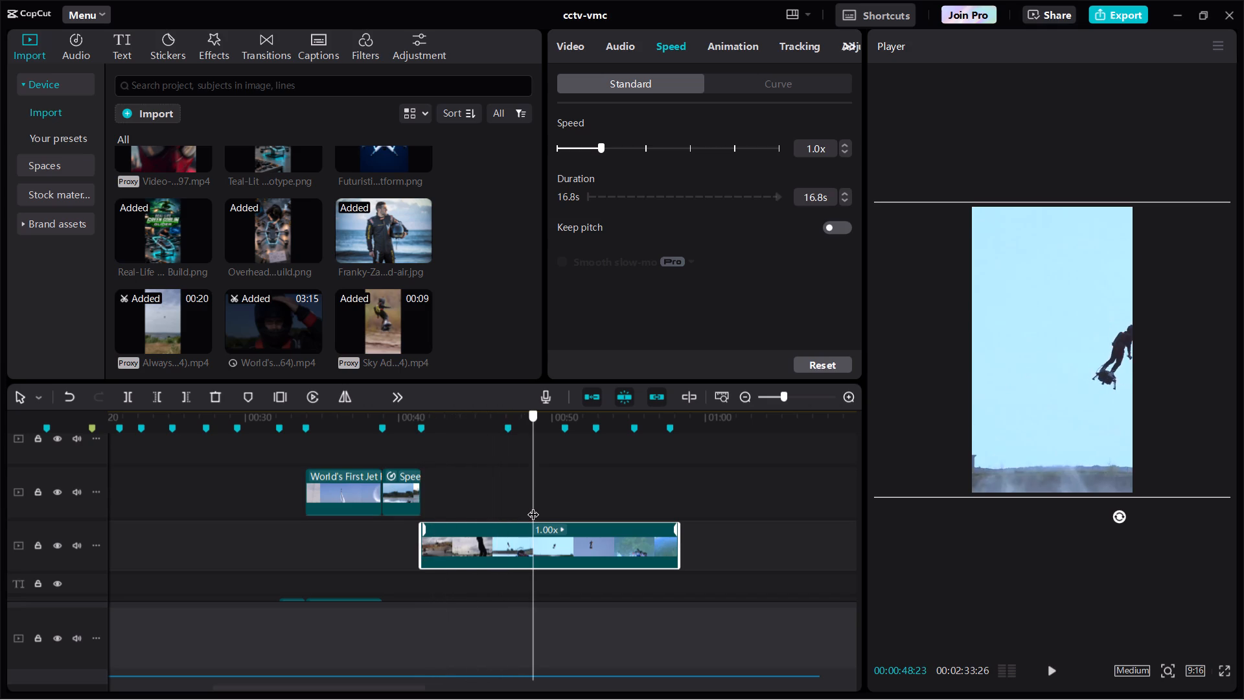
{"action": "left_click_drag", "start_coordinate": [533, 506], "coordinate": [457, 505]}
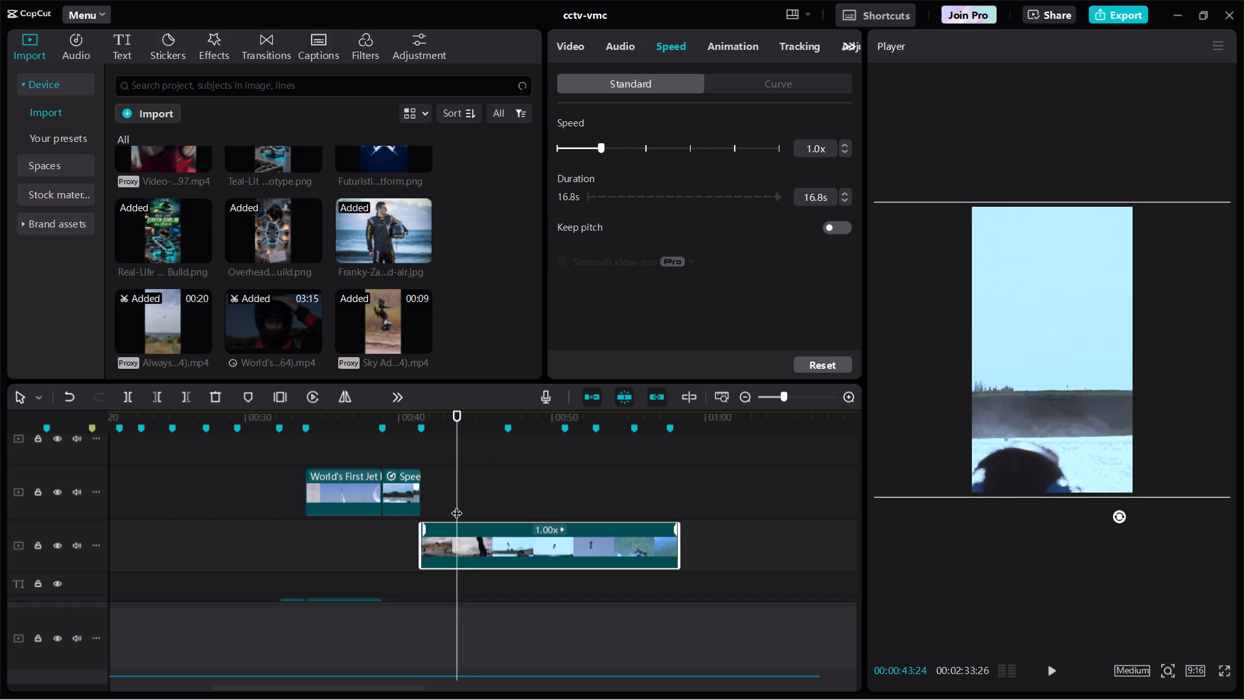
{"action": "key", "text": "q"}
{"action": "left_click_drag", "start_coordinate": [515, 554], "coordinate": [479, 506]}
Shift the piece's picture to horizontal position -729 at 00:00:41:14 and add a Transform keyframe there.
{"action": "left_click", "coordinate": [417, 417]}
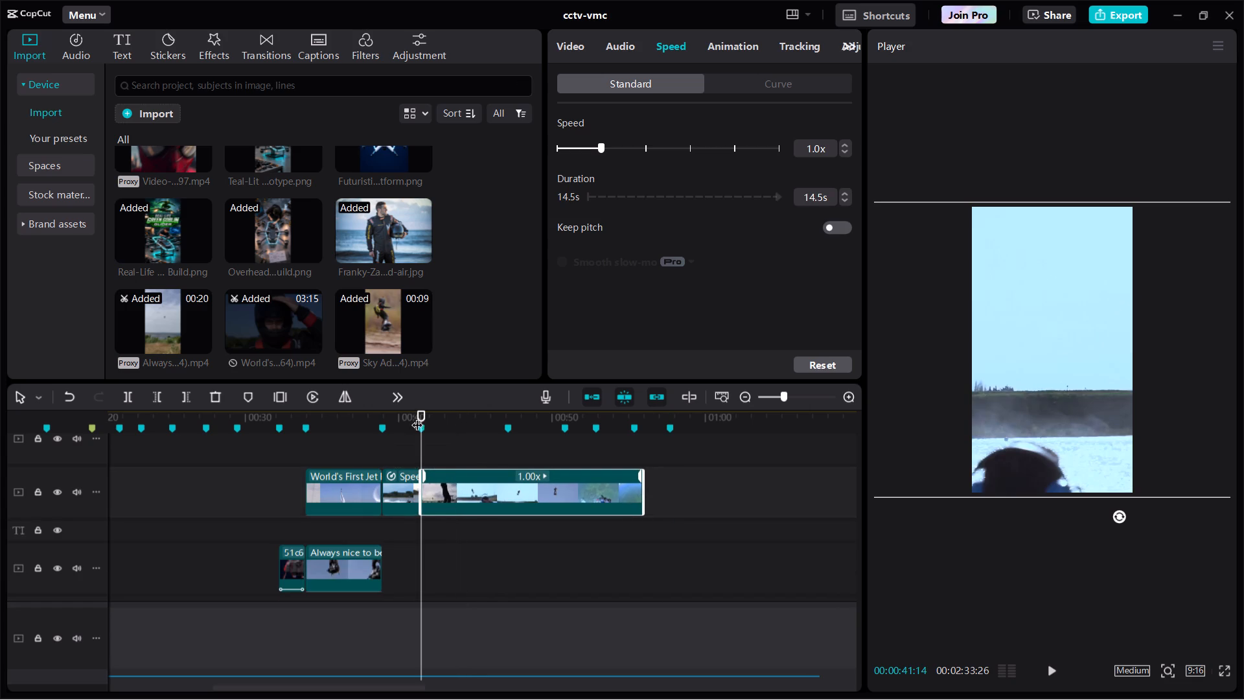
{"action": "left_click_drag", "start_coordinate": [906, 378], "coordinate": [784, 375]}
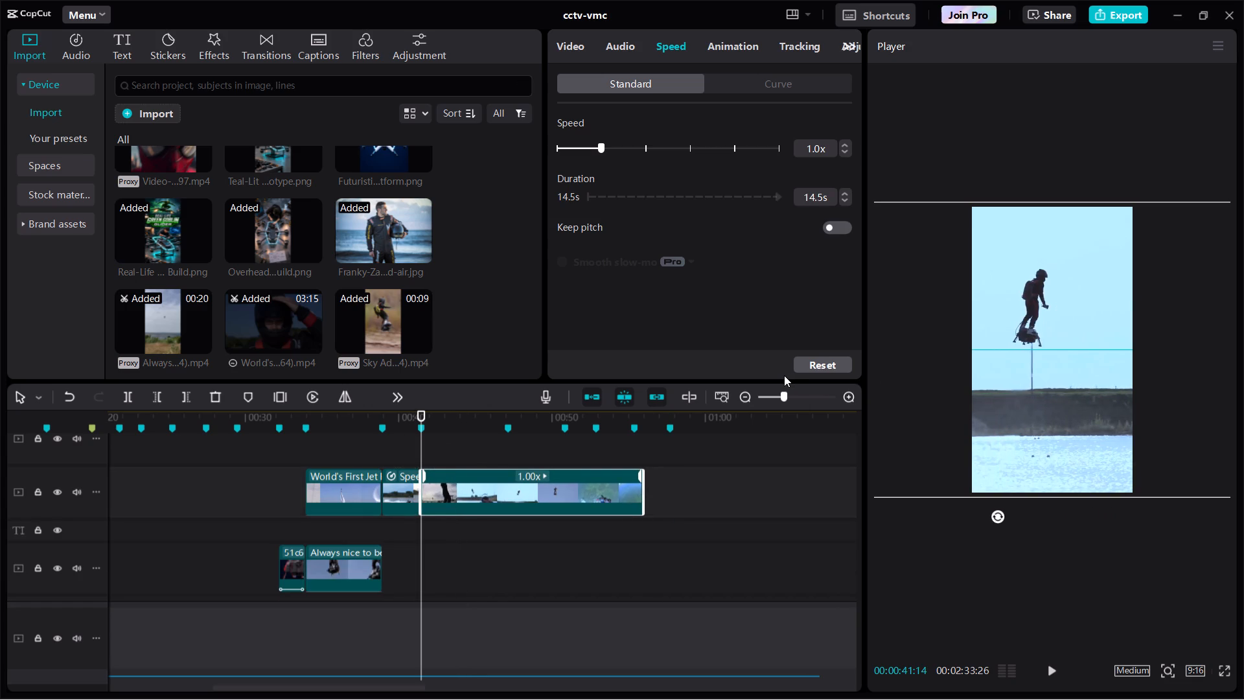
{"action": "left_click", "coordinate": [564, 53]}
{"action": "left_click", "coordinate": [838, 129]}
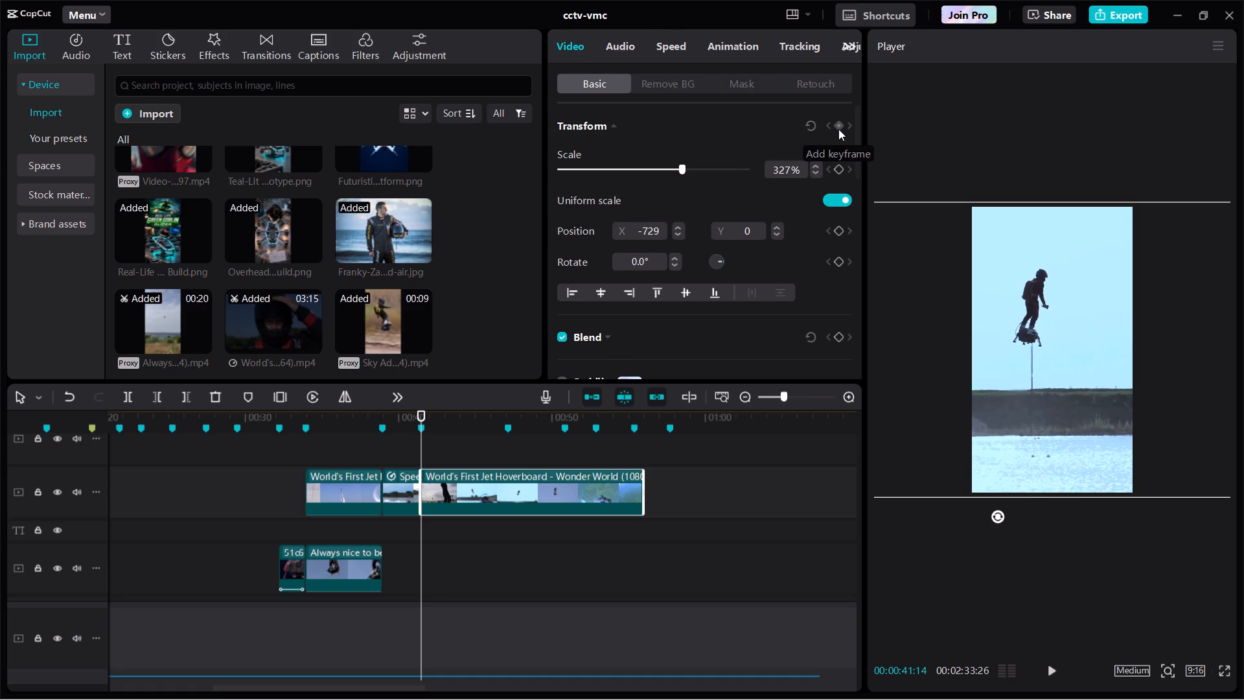
Keep the rider centred with horizontal positions 0 at 00:00:42:01 and 555 at 00:00:42:29.
{"action": "key", "text": "ctrl+plus"}
{"action": "key", "text": "ctrl+plus"}
{"action": "key", "text": "space"}
{"action": "key", "text": "space"}
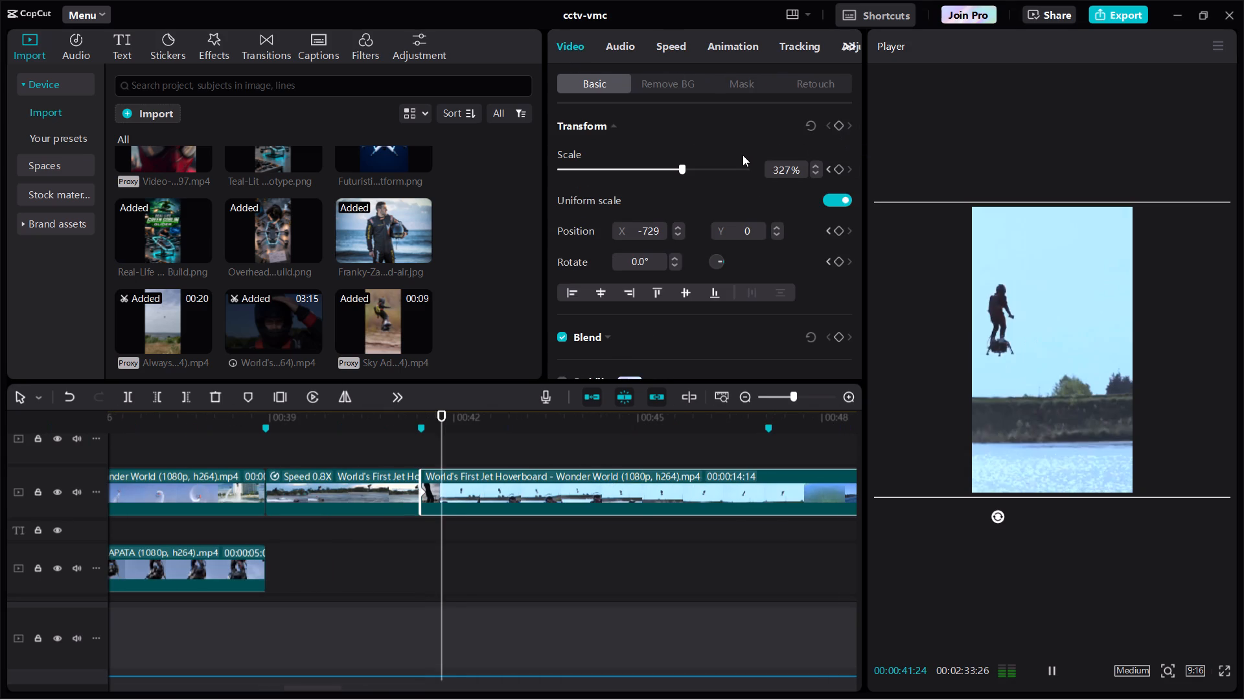
{"action": "left_click_drag", "start_coordinate": [1072, 364], "coordinate": [1126, 367]}
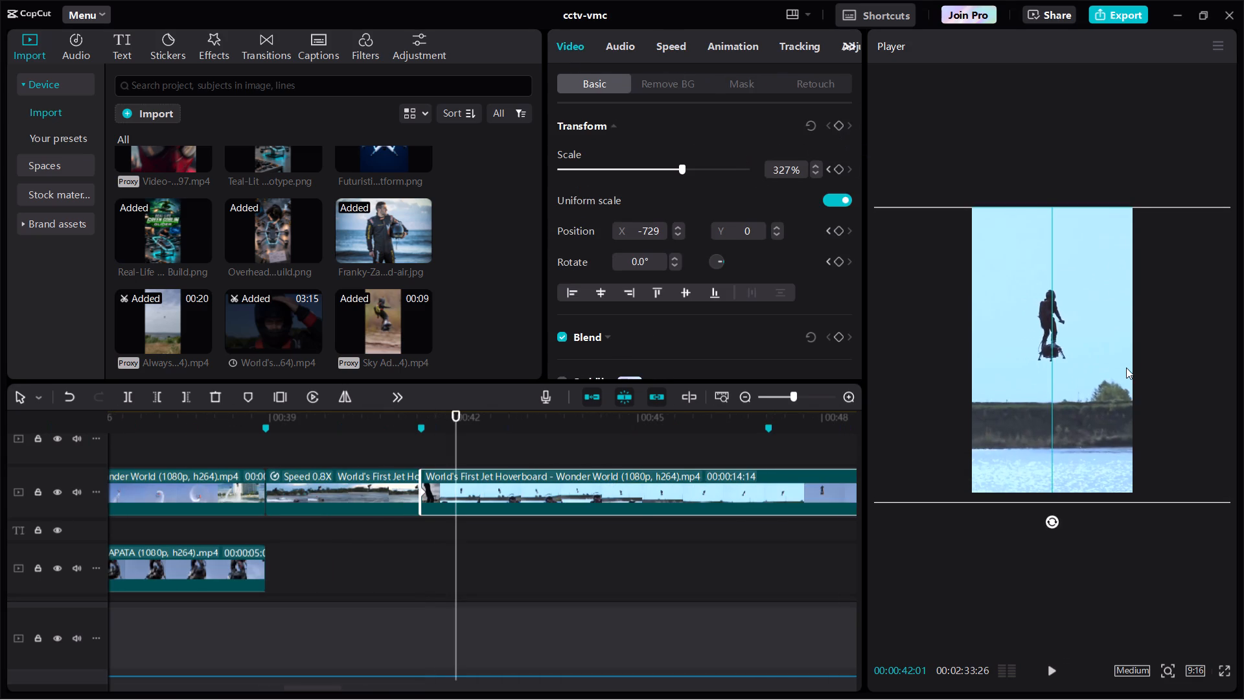
{"action": "left_click_drag", "start_coordinate": [1126, 367], "coordinate": [1129, 363]}
{"action": "key", "text": "space"}
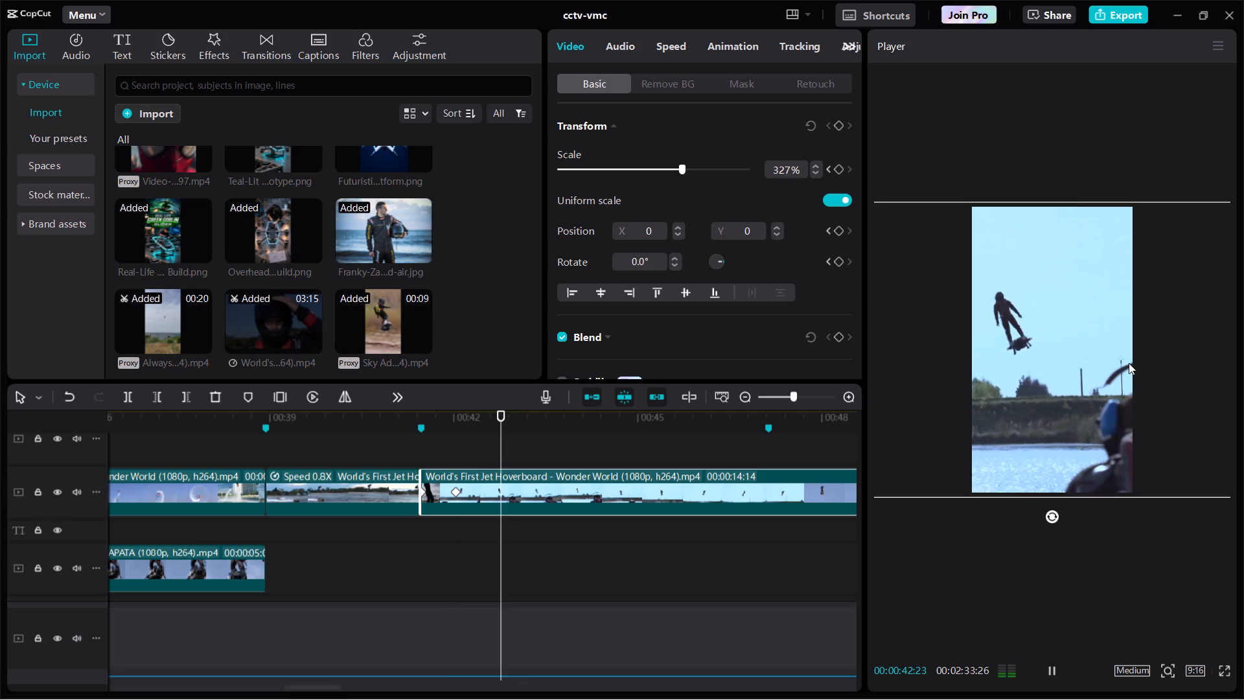
{"action": "key", "text": "space"}
{"action": "left_click_drag", "start_coordinate": [1079, 373], "coordinate": [1118, 373]}
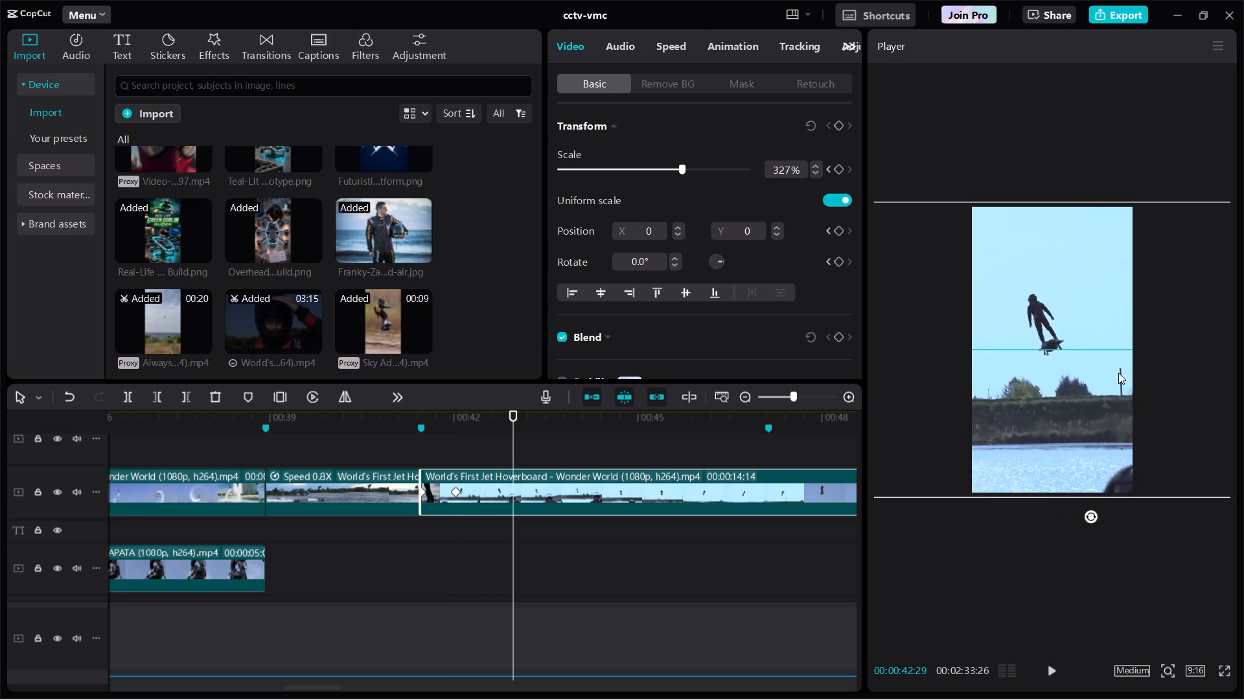
{"action": "left_click_drag", "start_coordinate": [1118, 373], "coordinate": [1120, 373]}
Play back the keyframed movement and trim the piece's end to 00:00:43:13.
{"action": "key", "text": "space"}
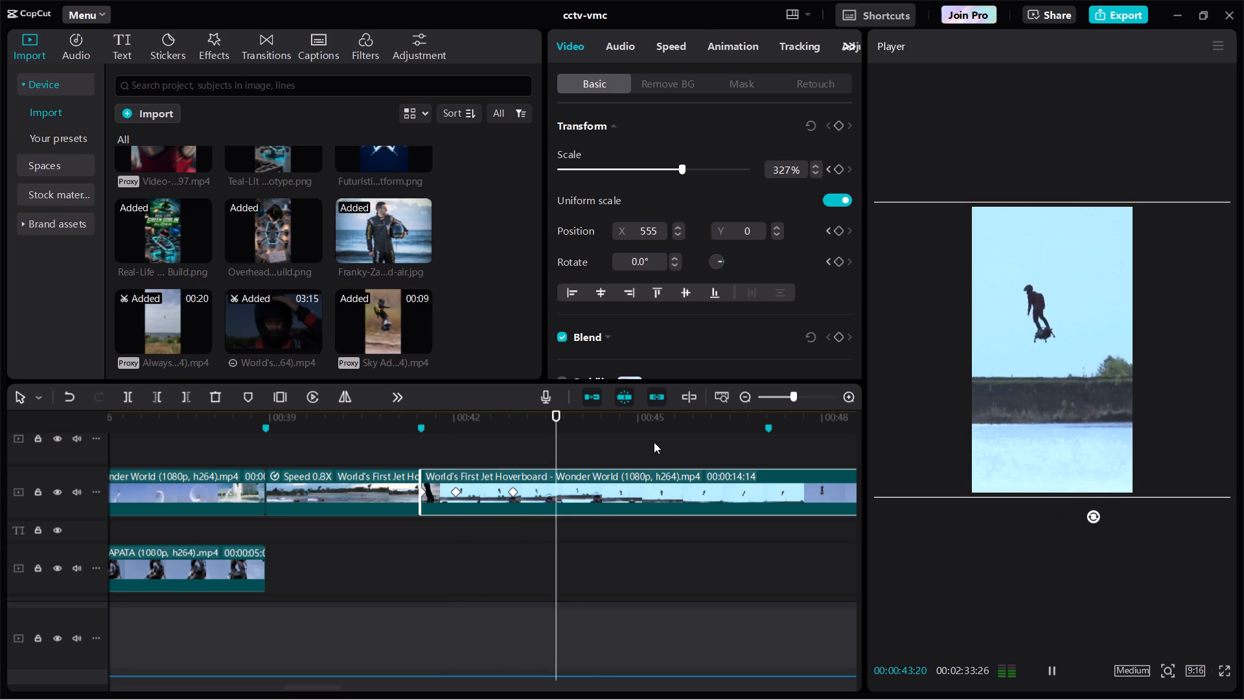
{"action": "key", "text": "space"}
{"action": "left_click", "coordinate": [369, 576]}
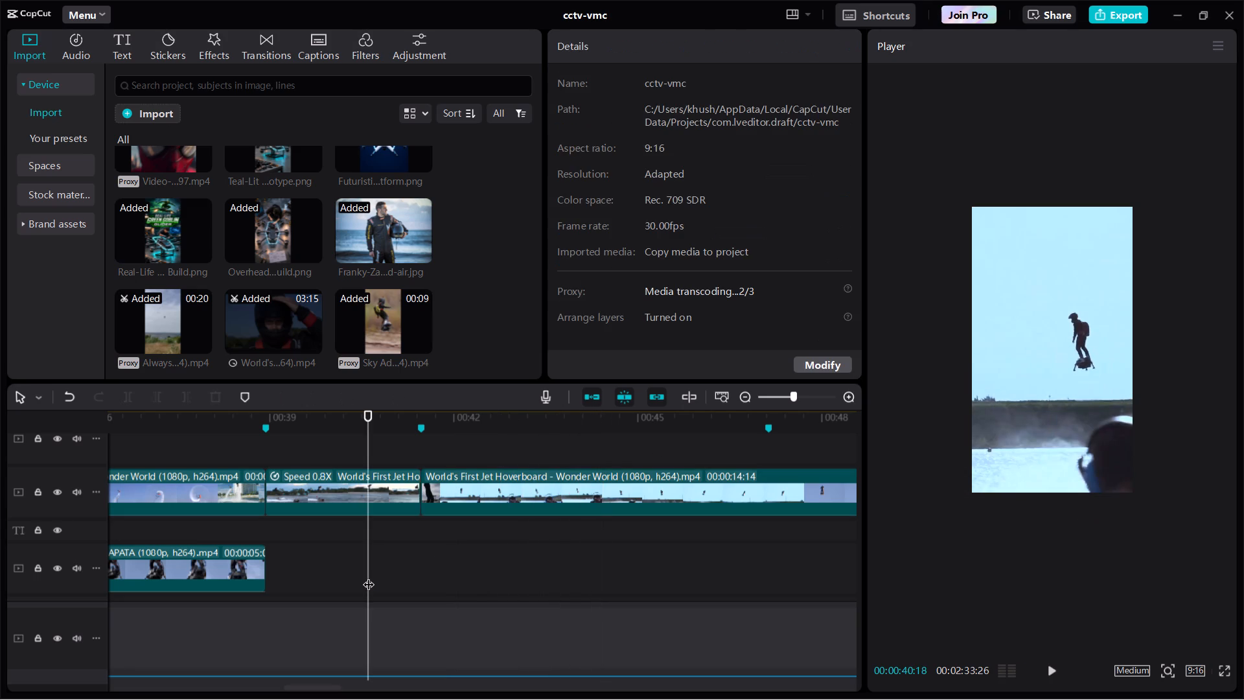
{"action": "key", "text": "space"}
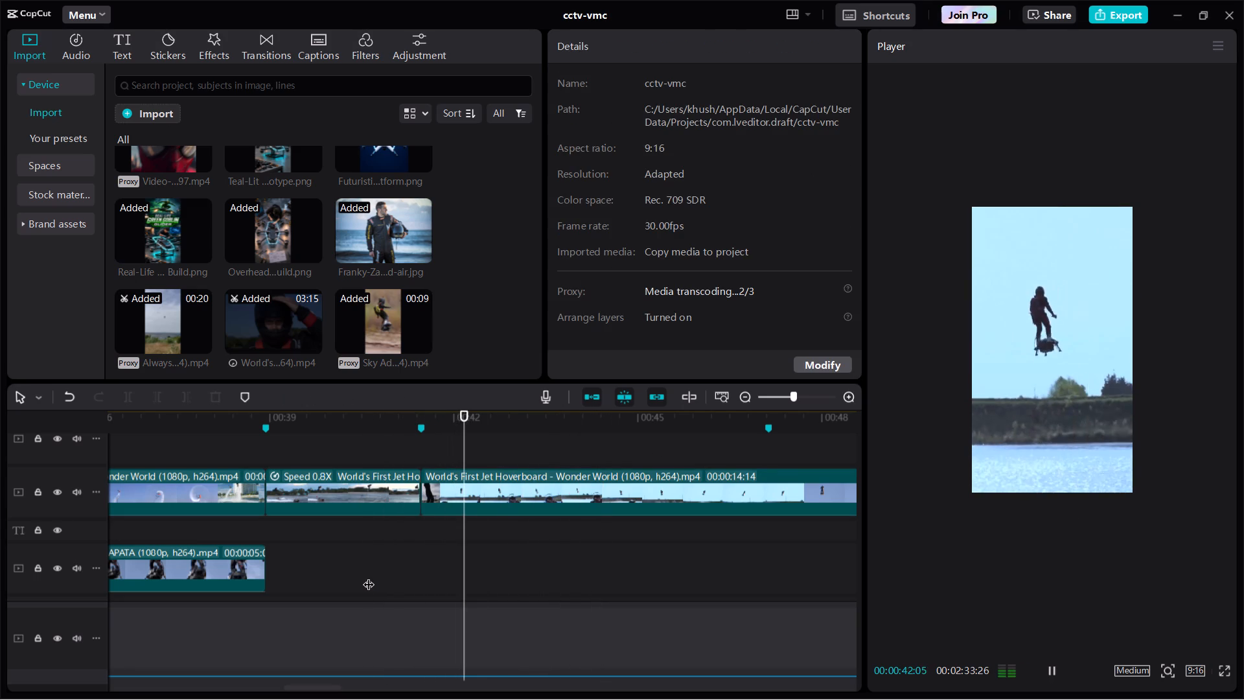
{"action": "key", "text": "space"}
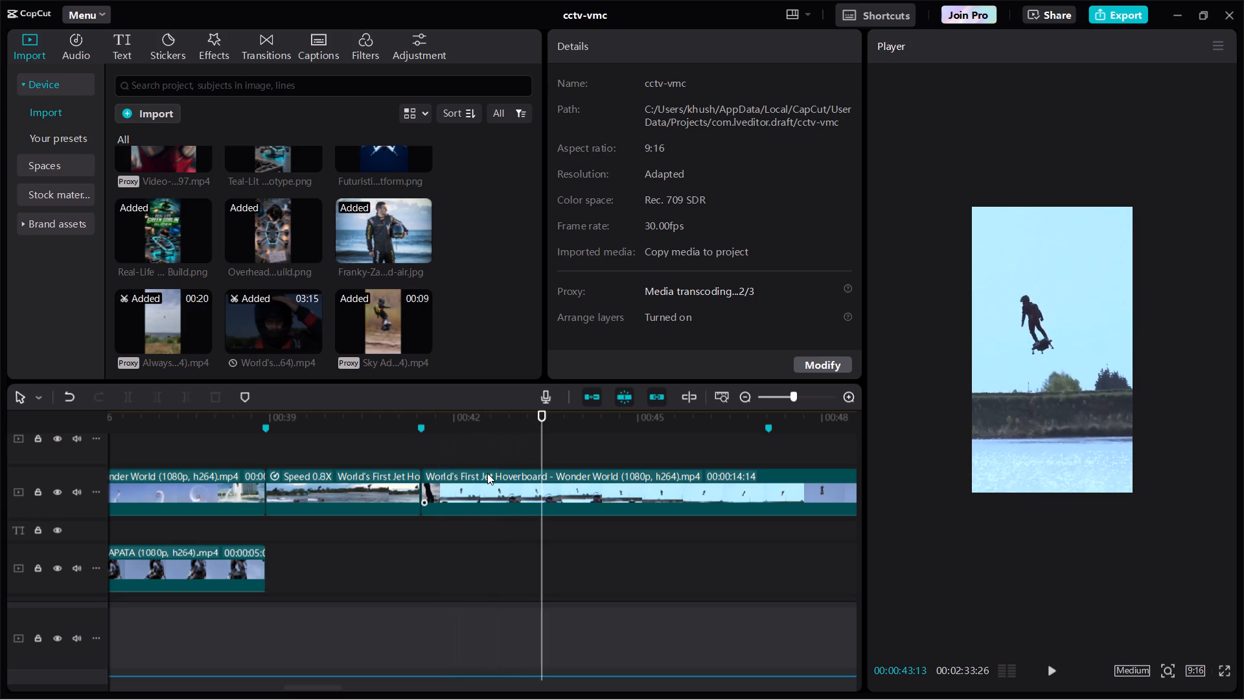
{"action": "left_click", "coordinate": [487, 473]}
{"action": "key", "text": "w"}
{"action": "key", "text": "ctrl+minus"}
{"action": "key", "text": "ctrl+minus"}
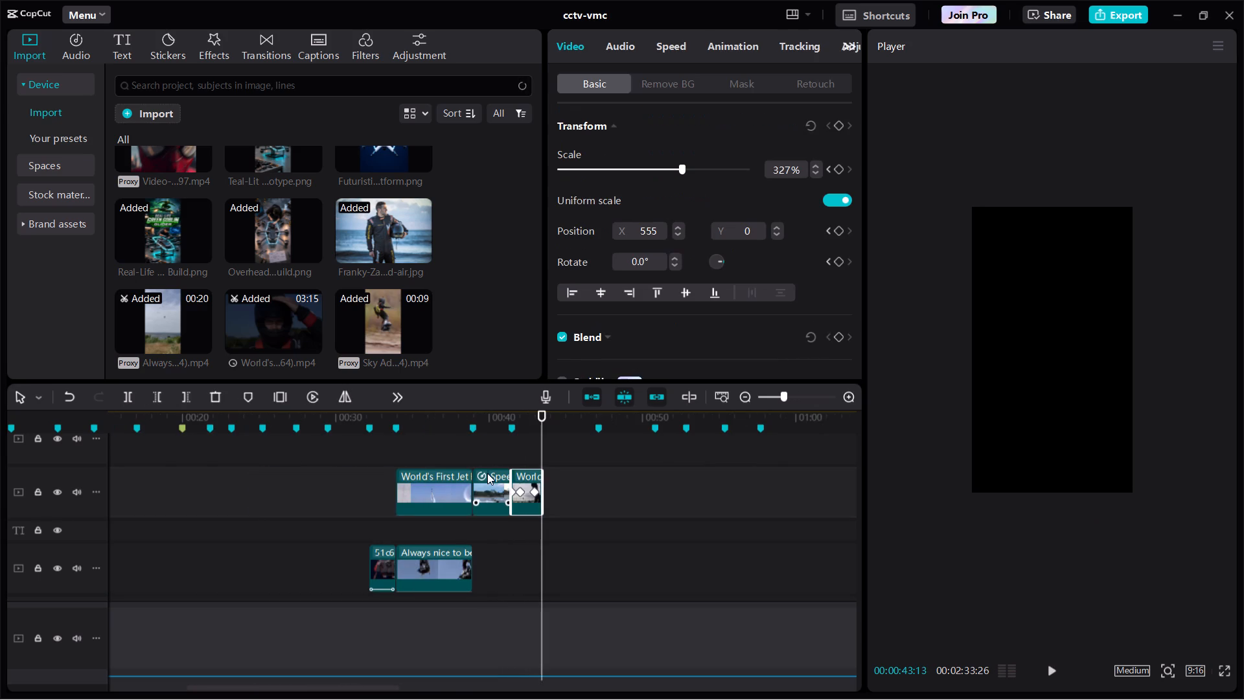
{"action": "key", "text": "space"}
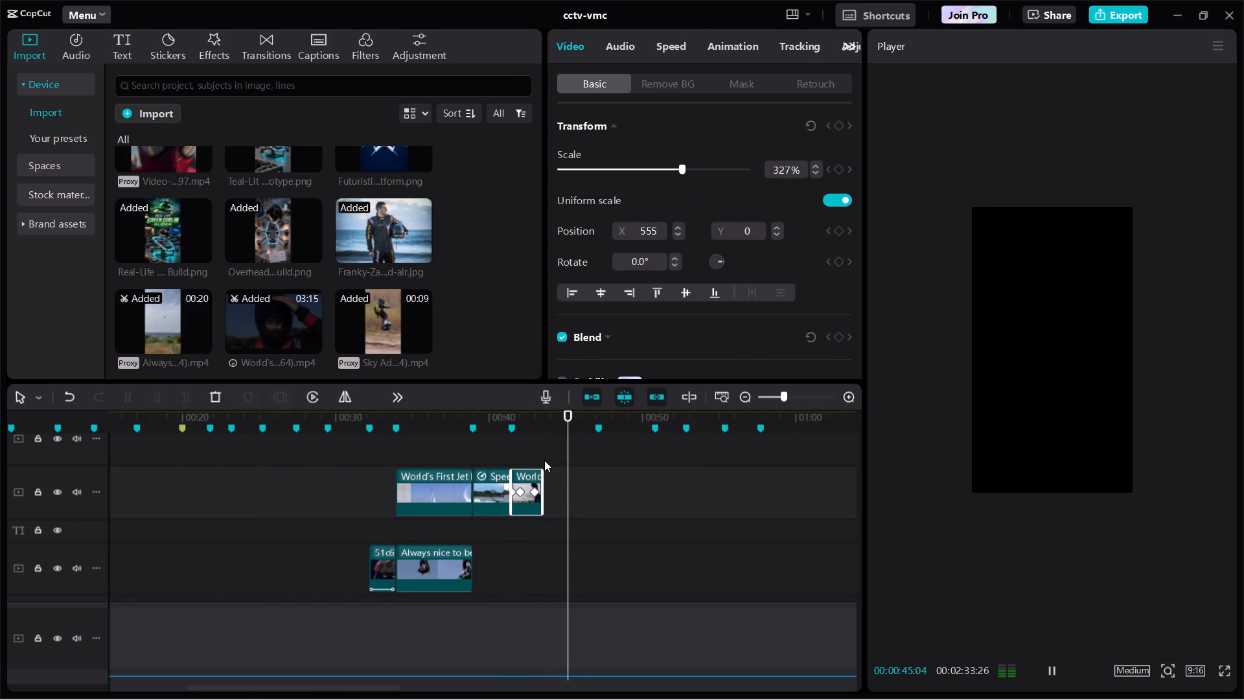
{"action": "left_click", "coordinate": [544, 460]}
Switch to the narration script in Notepad and review the lines on gyroscopic stability and the rider's body-weight shifts.
{"action": "key", "text": "alt+Tab"}
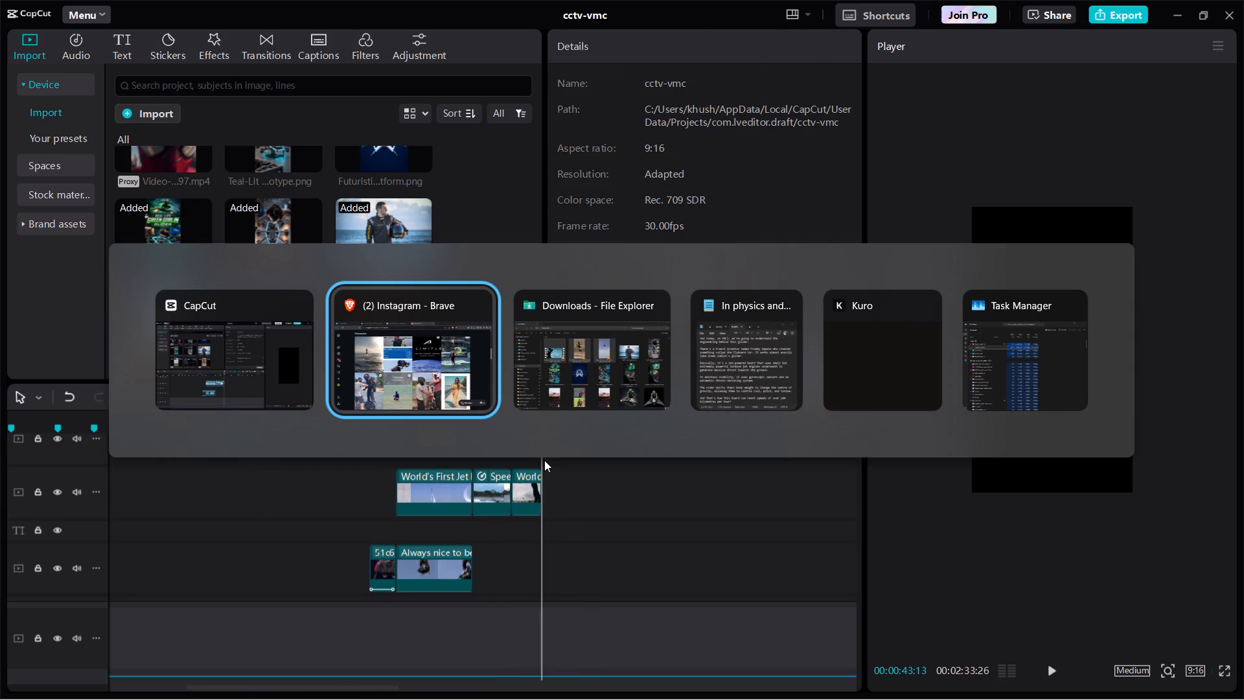
{"action": "key", "text": "alt+Tab"}
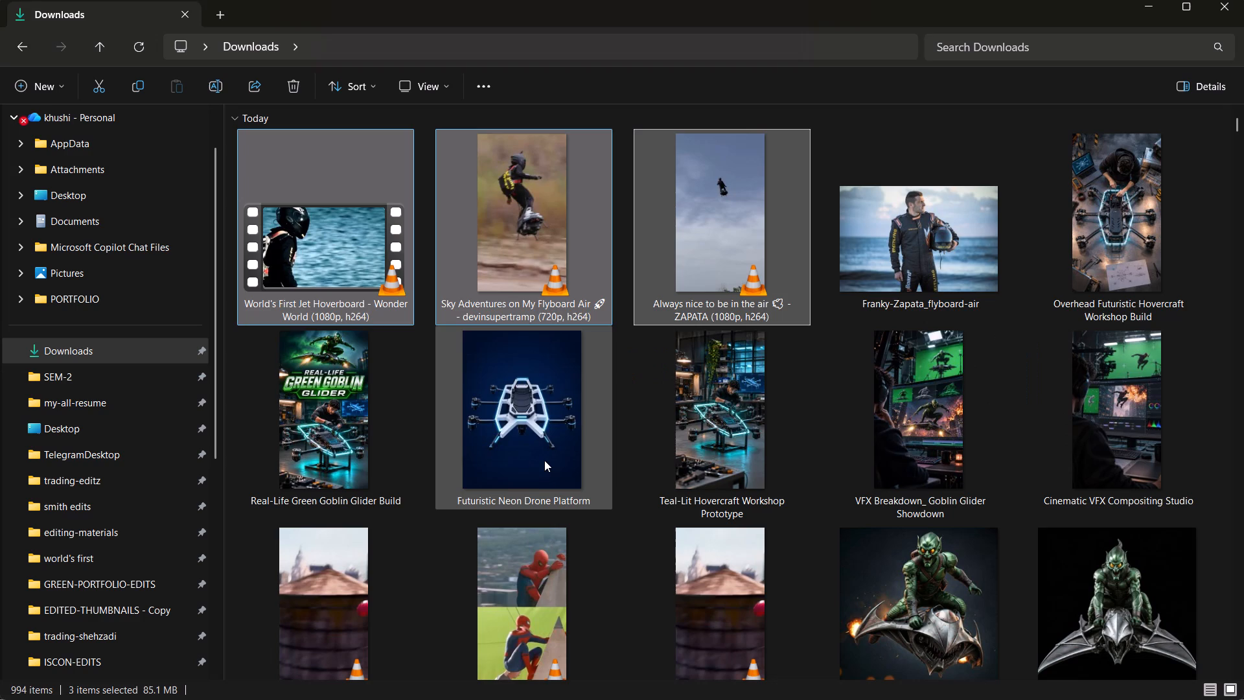
{"action": "key", "text": "alt+Tab"}
{"action": "key", "text": "alt+Tab"}
{"action": "key", "text": "alt+Tab"}
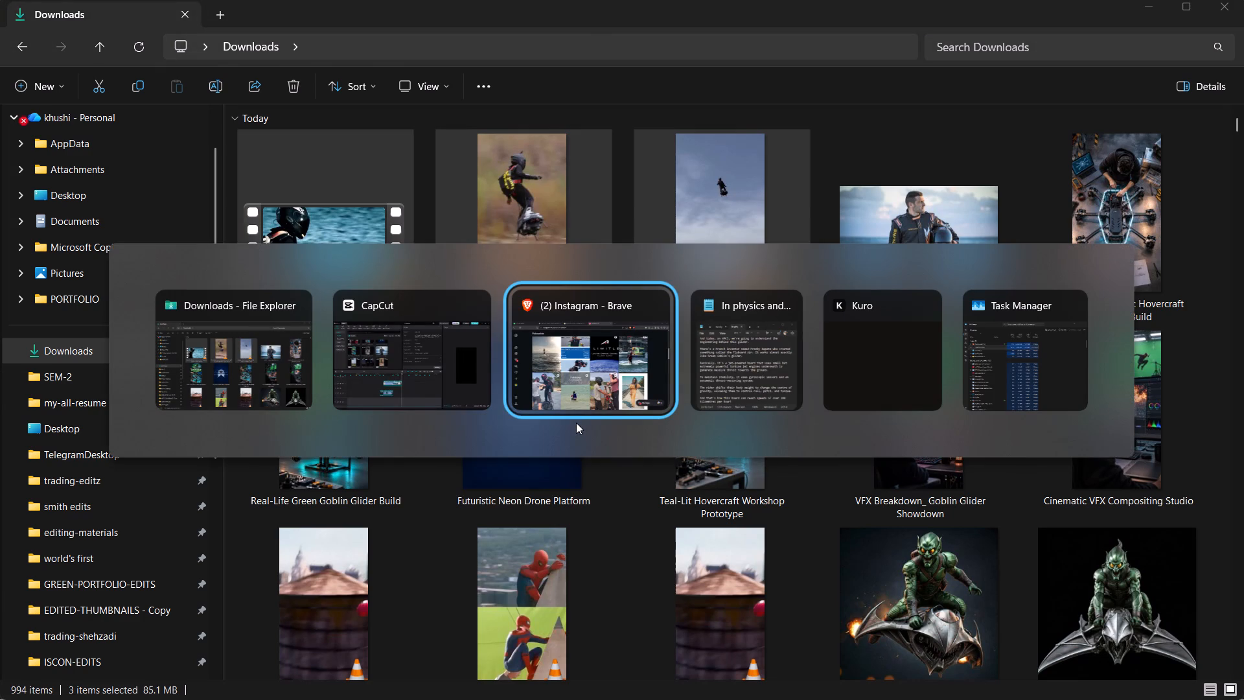
{"action": "key", "text": "alt+Tab"}
{"action": "key", "text": "alt+Tab"}
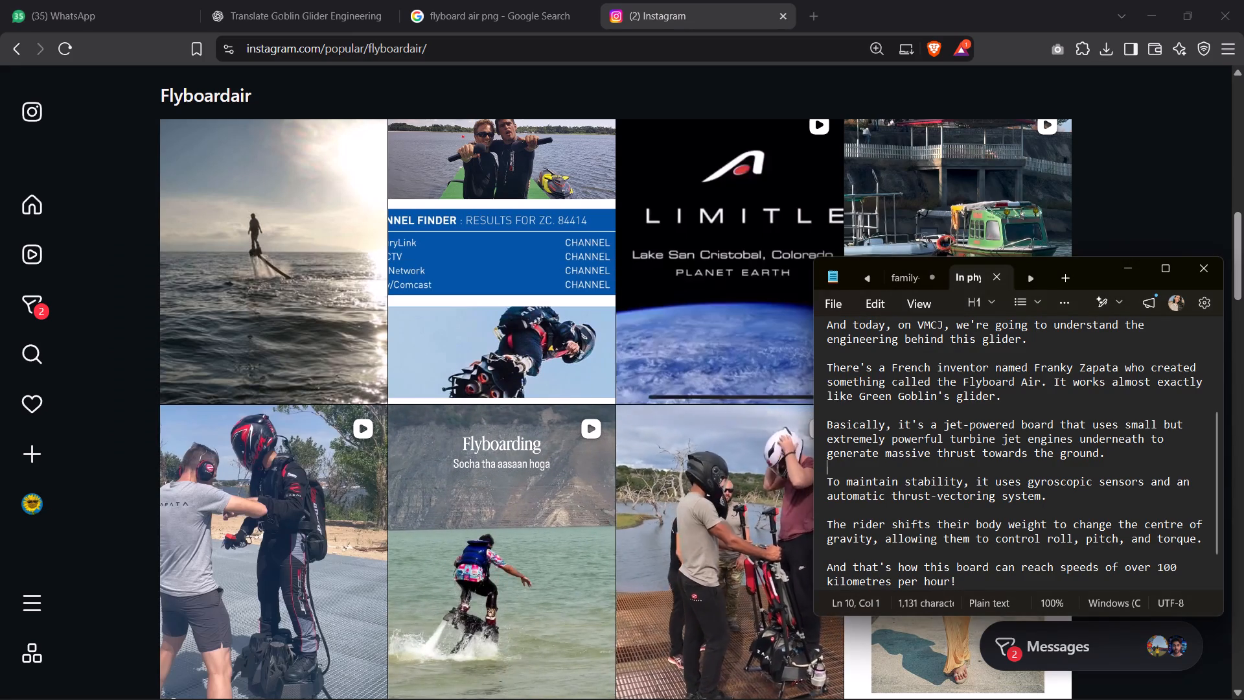
{"action": "left_click", "coordinate": [921, 522]}
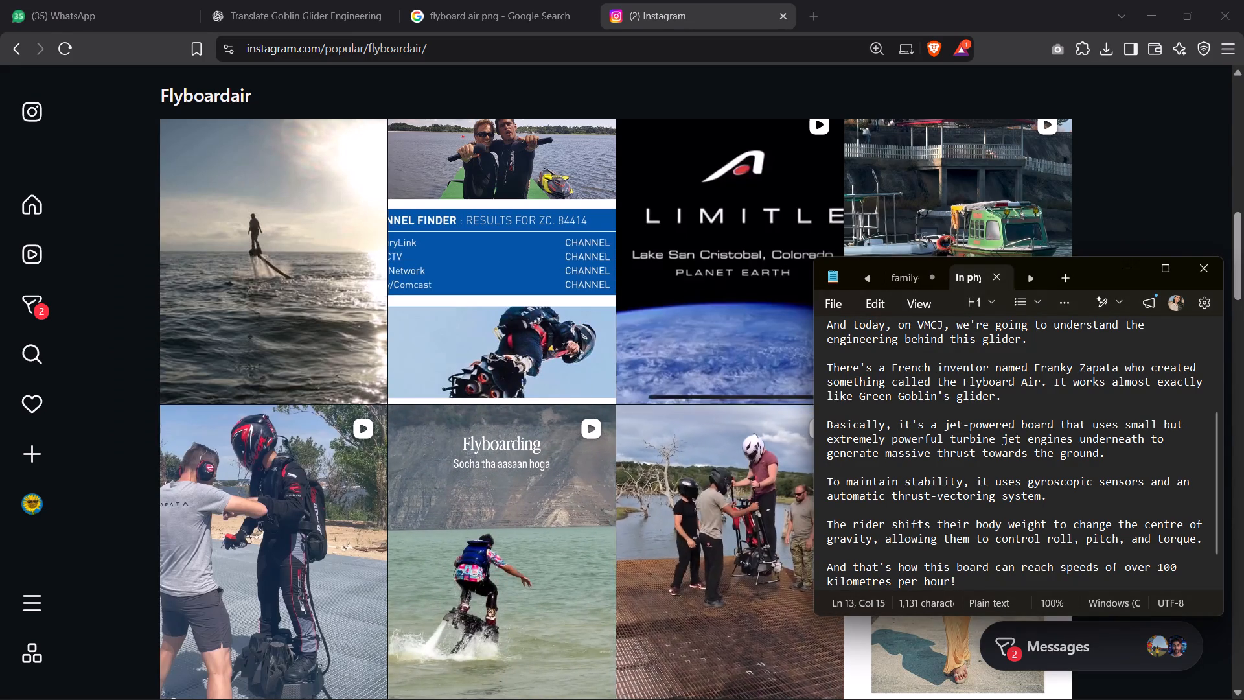
{"action": "left_click", "coordinate": [1068, 480]}
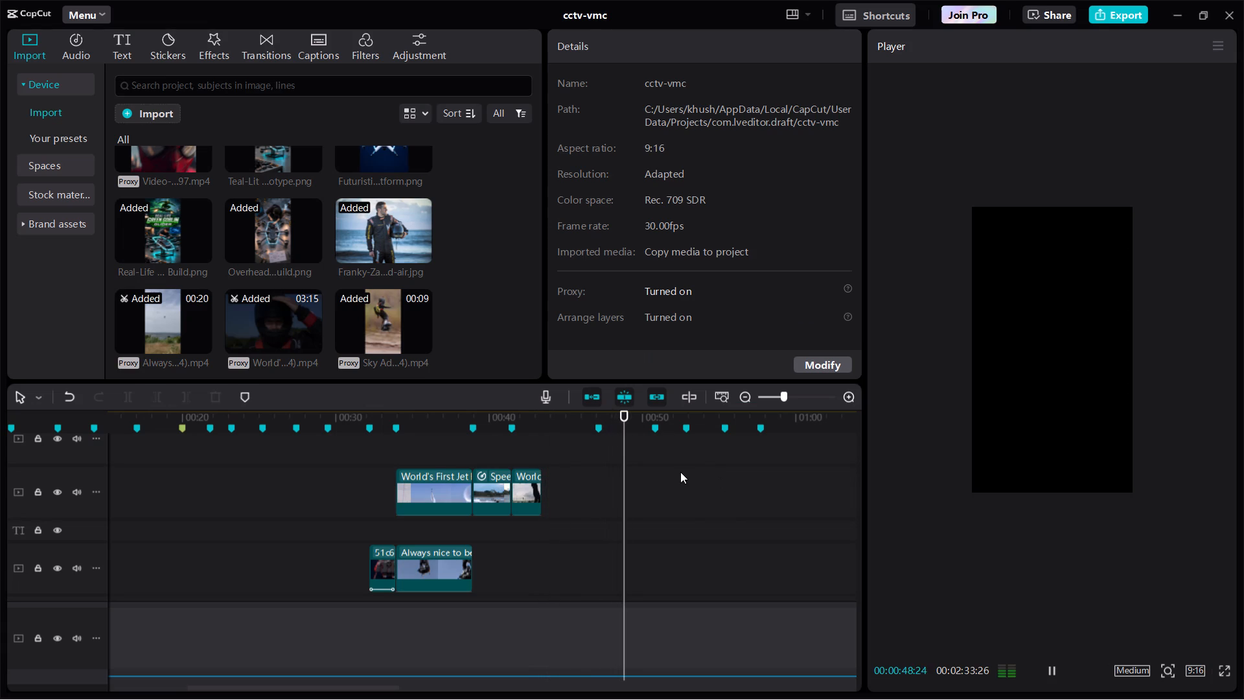
{"action": "left_click", "coordinate": [594, 451]}
{"action": "left_click", "coordinate": [529, 487]}
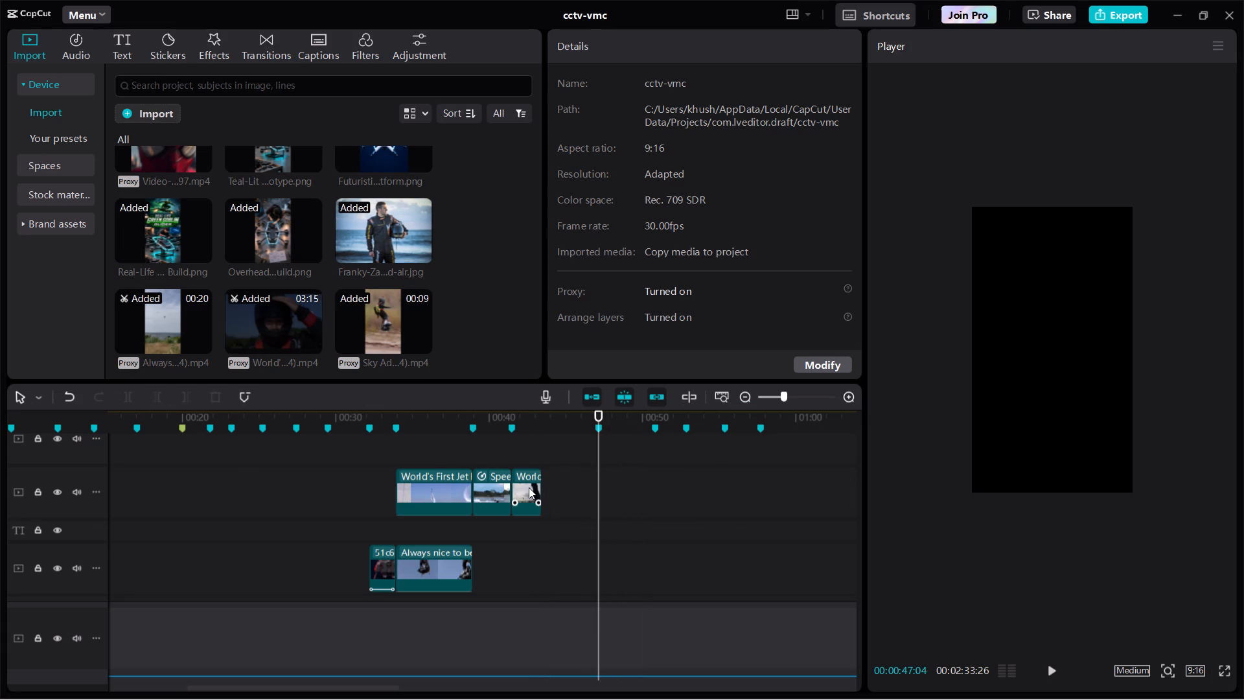
{"action": "key", "text": "ctrl+c"}
{"action": "key", "text": "ctrl+v"}
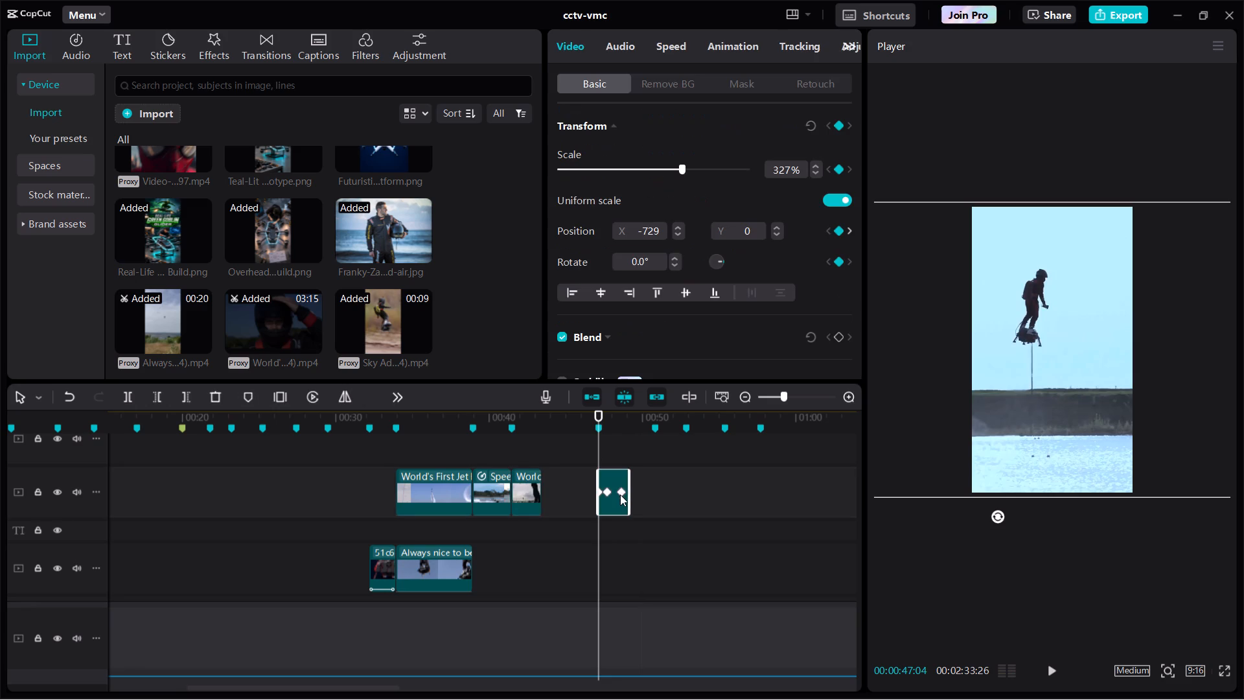
{"action": "left_click_drag", "start_coordinate": [629, 498], "coordinate": [857, 491]}
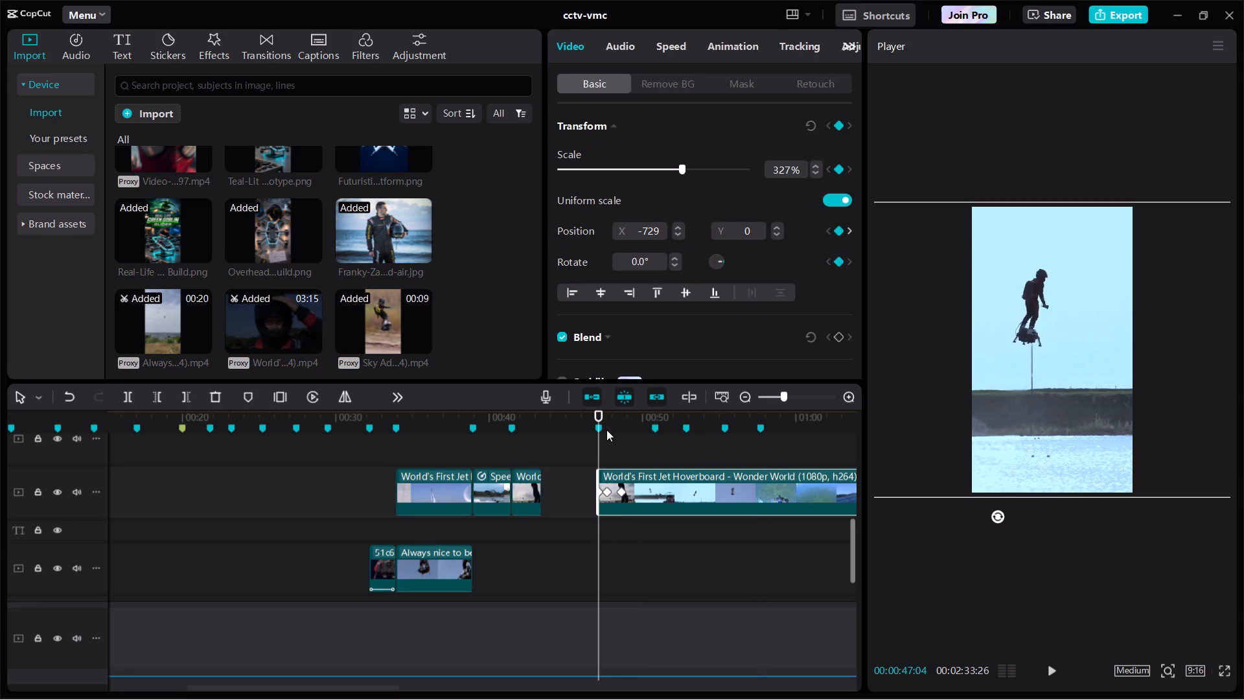
Scrub through the copy, trim its start to the 00:00:55:11 marker and move it back to start at 00:00:47:04.
{"action": "left_click", "coordinate": [620, 420]}
{"action": "left_click_drag", "start_coordinate": [620, 420], "coordinate": [629, 424]}
{"action": "left_click", "coordinate": [629, 424]}
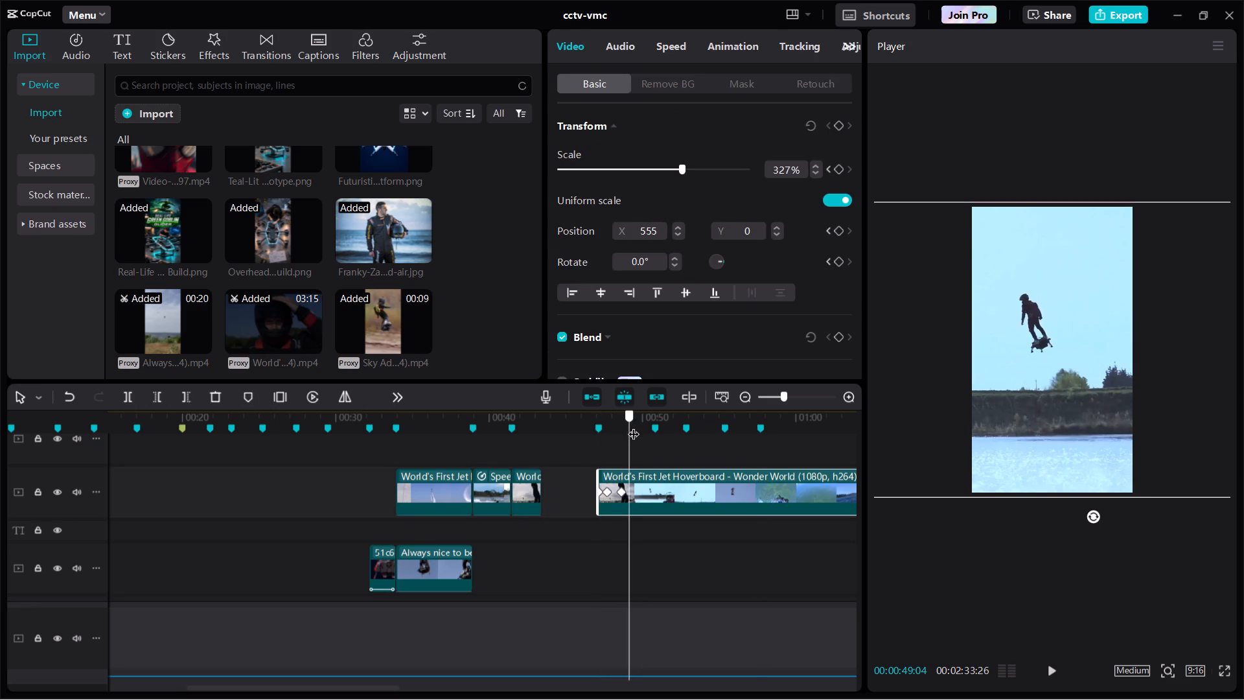
{"action": "left_click_drag", "start_coordinate": [634, 427], "coordinate": [759, 447]}
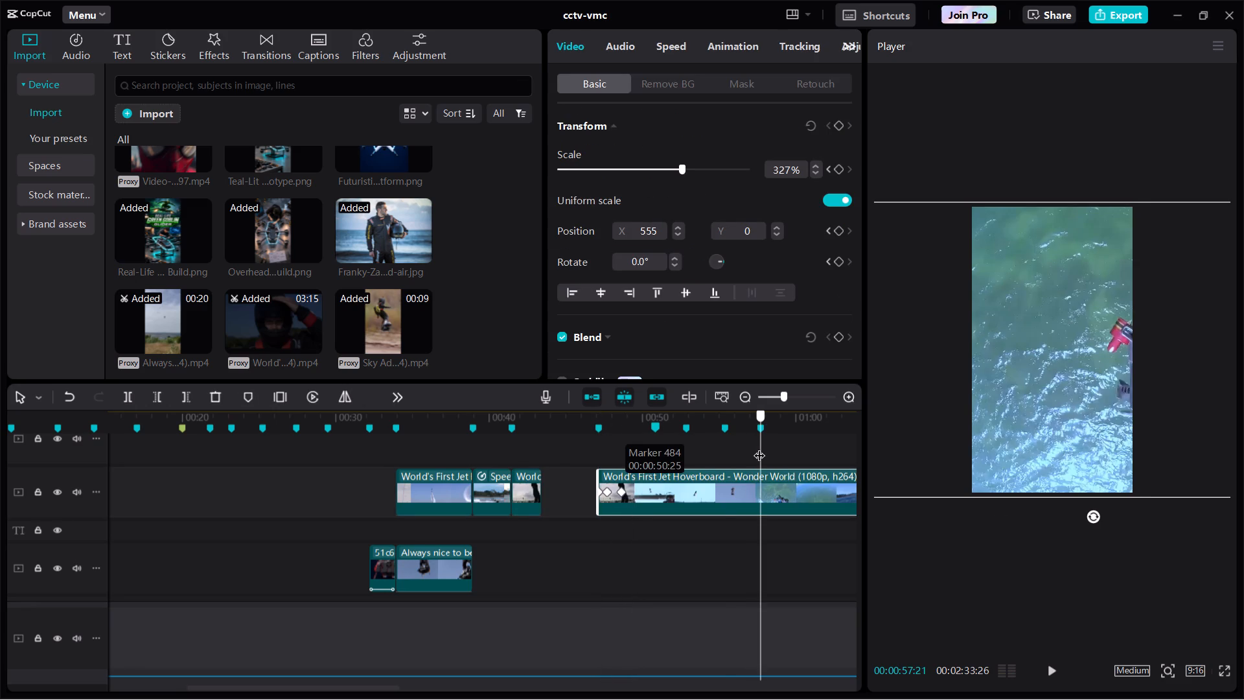
{"action": "left_click_drag", "start_coordinate": [759, 447], "coordinate": [724, 451]}
{"action": "key", "text": "q"}
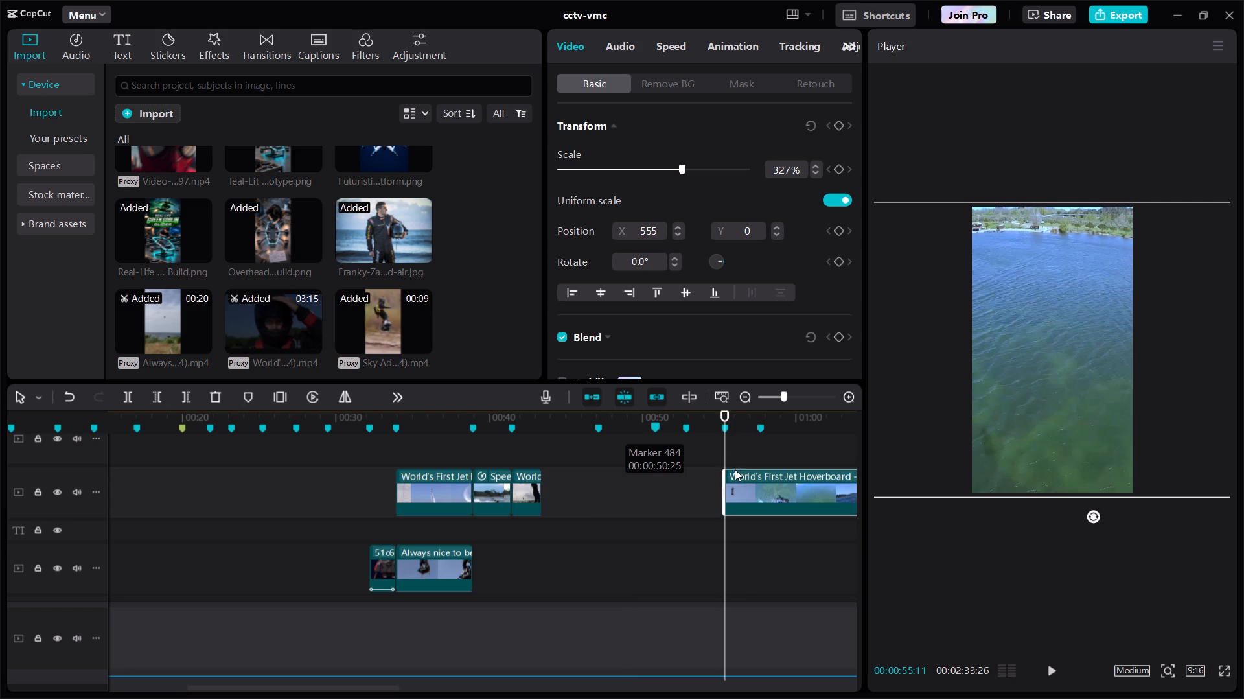
{"action": "left_click_drag", "start_coordinate": [739, 485], "coordinate": [616, 482]}
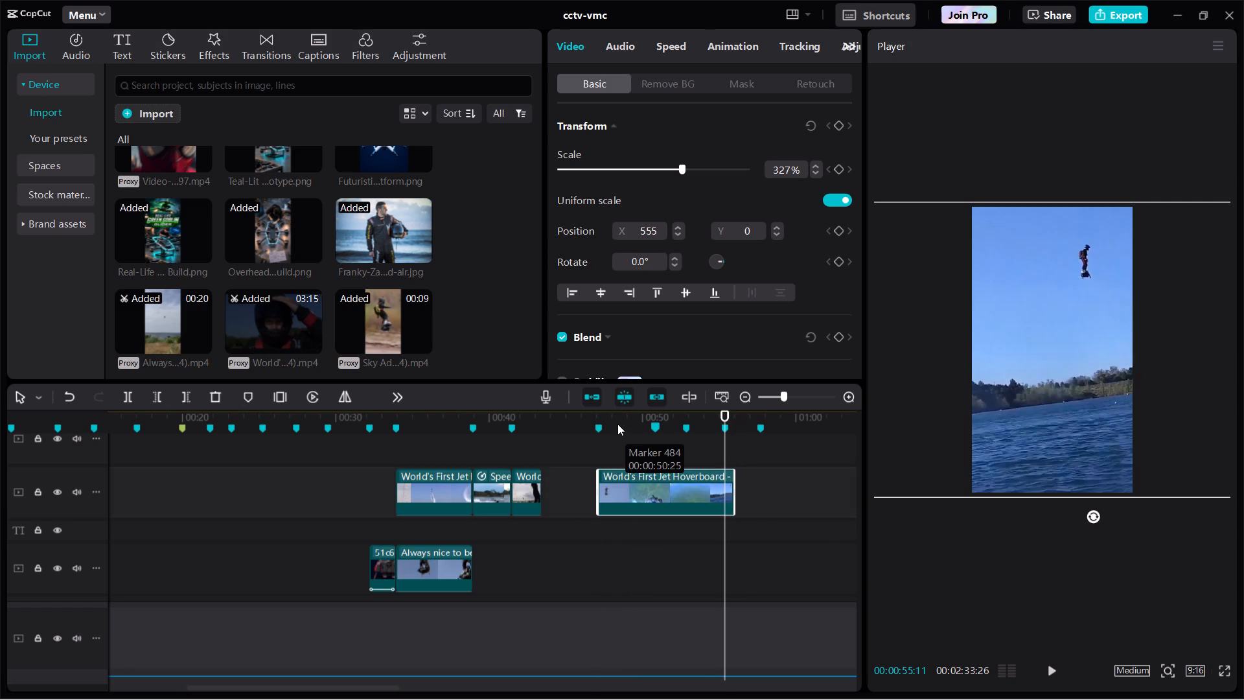
Shift the copy's picture to horizontal position -1383, centring the rider's feet around 00:00:49:06, and play it from there.
{"action": "left_click", "coordinate": [617, 424]}
{"action": "left_click_drag", "start_coordinate": [1123, 441], "coordinate": [1047, 438]}
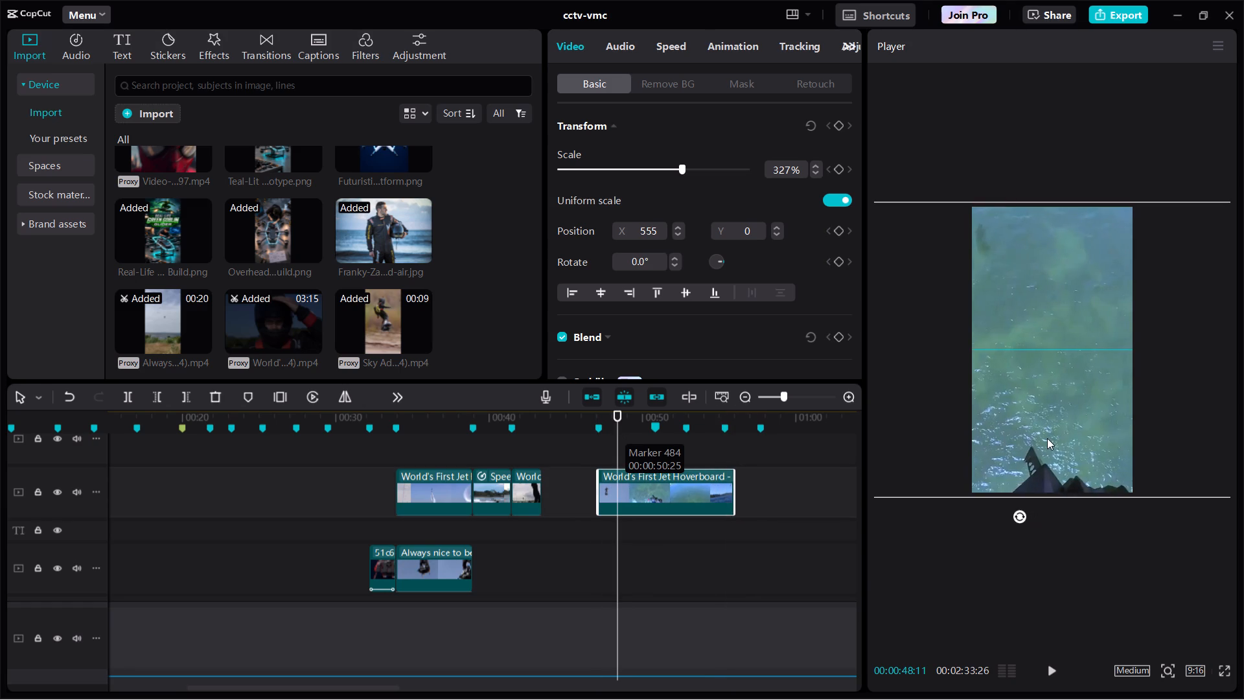
{"action": "left_click_drag", "start_coordinate": [1047, 438], "coordinate": [1038, 437]}
{"action": "key", "text": "space"}
{"action": "key", "text": "space"}
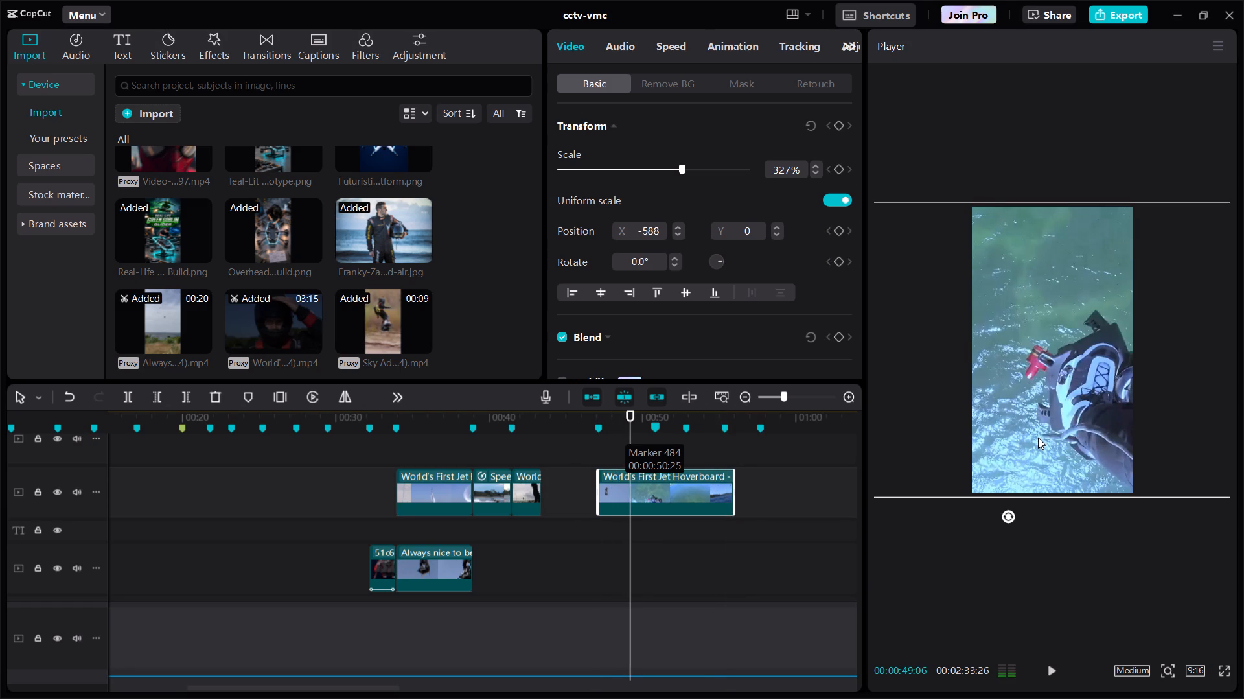
{"action": "left_click_drag", "start_coordinate": [1086, 425], "coordinate": [1027, 421]}
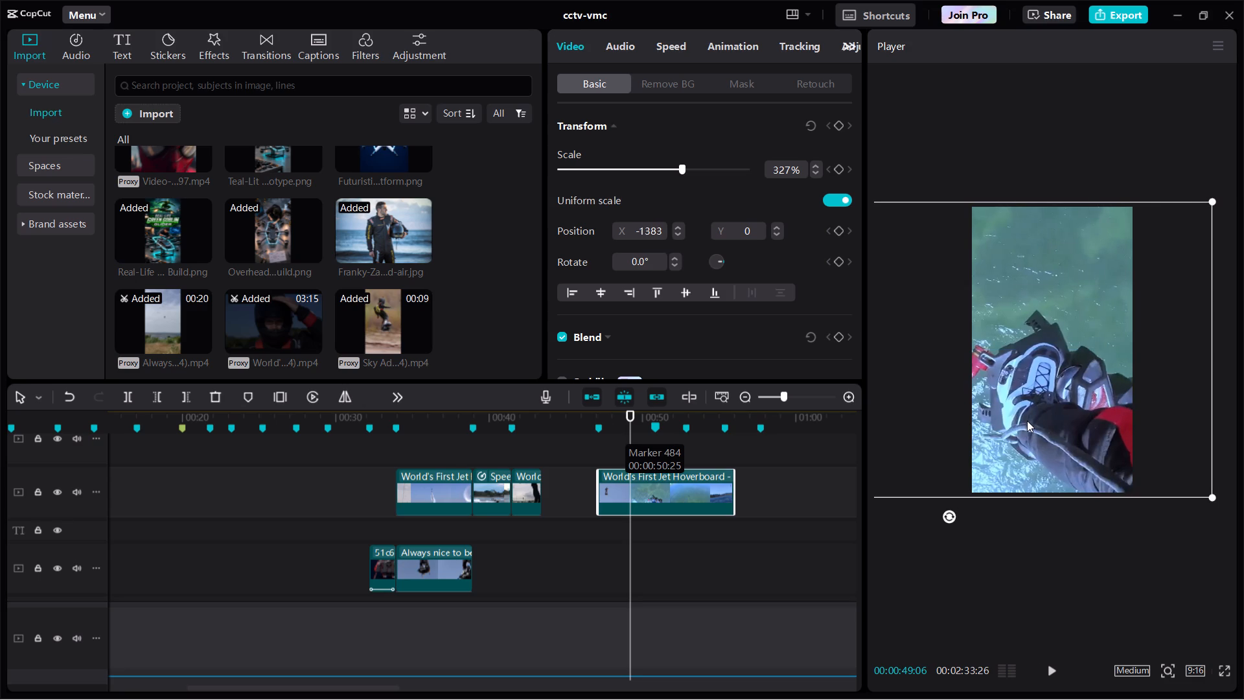
{"action": "key", "text": "space"}
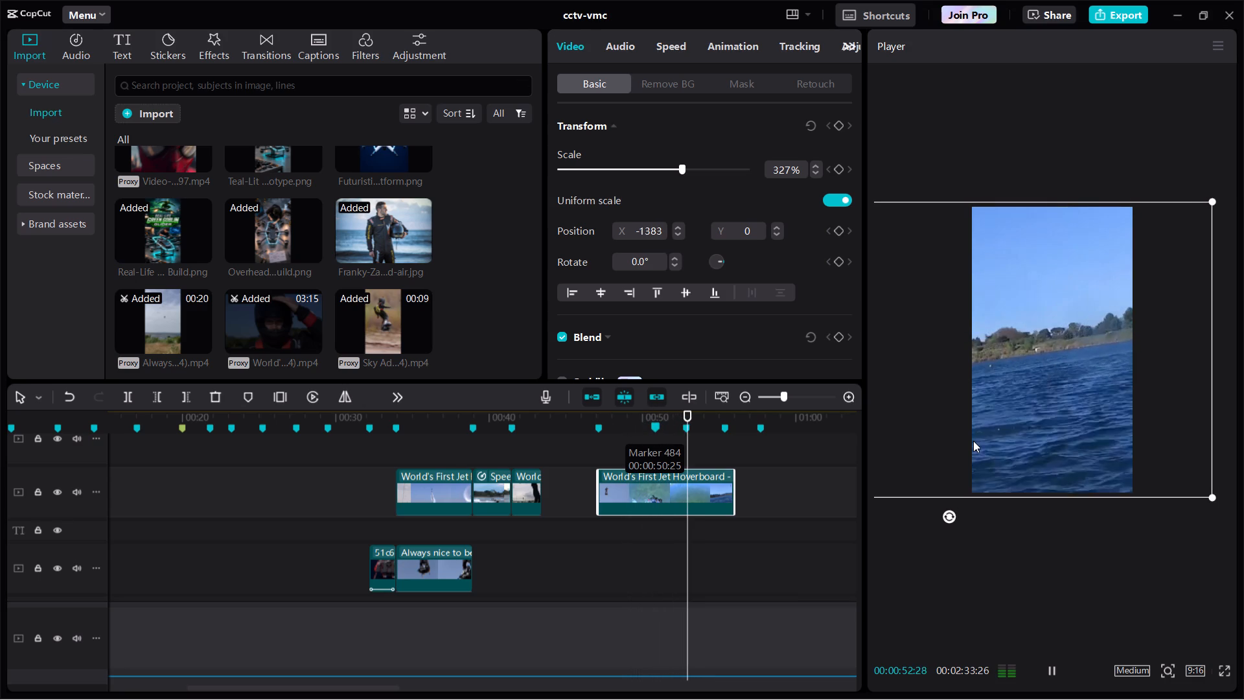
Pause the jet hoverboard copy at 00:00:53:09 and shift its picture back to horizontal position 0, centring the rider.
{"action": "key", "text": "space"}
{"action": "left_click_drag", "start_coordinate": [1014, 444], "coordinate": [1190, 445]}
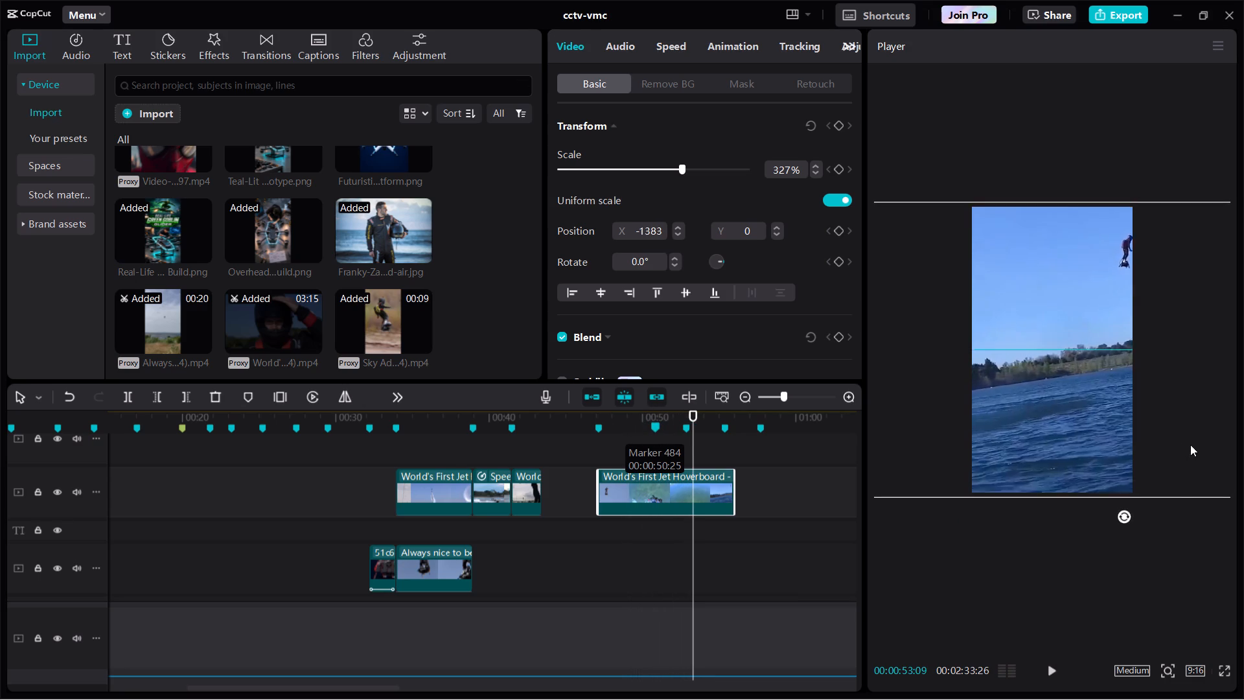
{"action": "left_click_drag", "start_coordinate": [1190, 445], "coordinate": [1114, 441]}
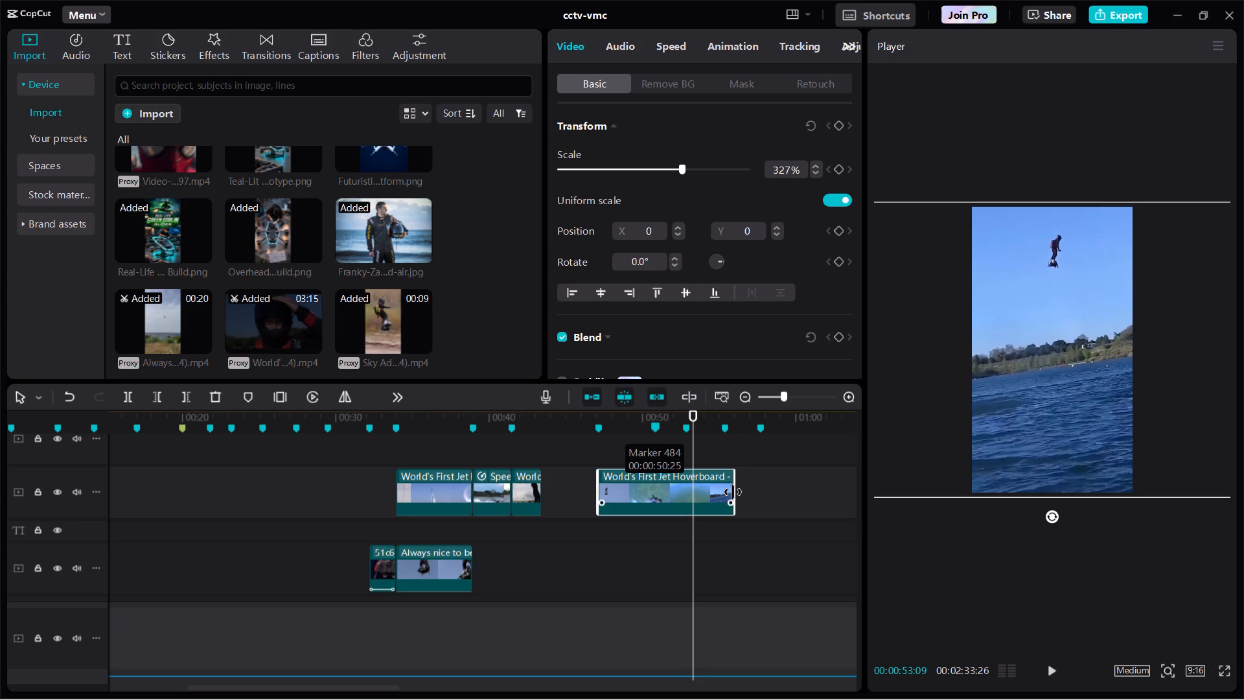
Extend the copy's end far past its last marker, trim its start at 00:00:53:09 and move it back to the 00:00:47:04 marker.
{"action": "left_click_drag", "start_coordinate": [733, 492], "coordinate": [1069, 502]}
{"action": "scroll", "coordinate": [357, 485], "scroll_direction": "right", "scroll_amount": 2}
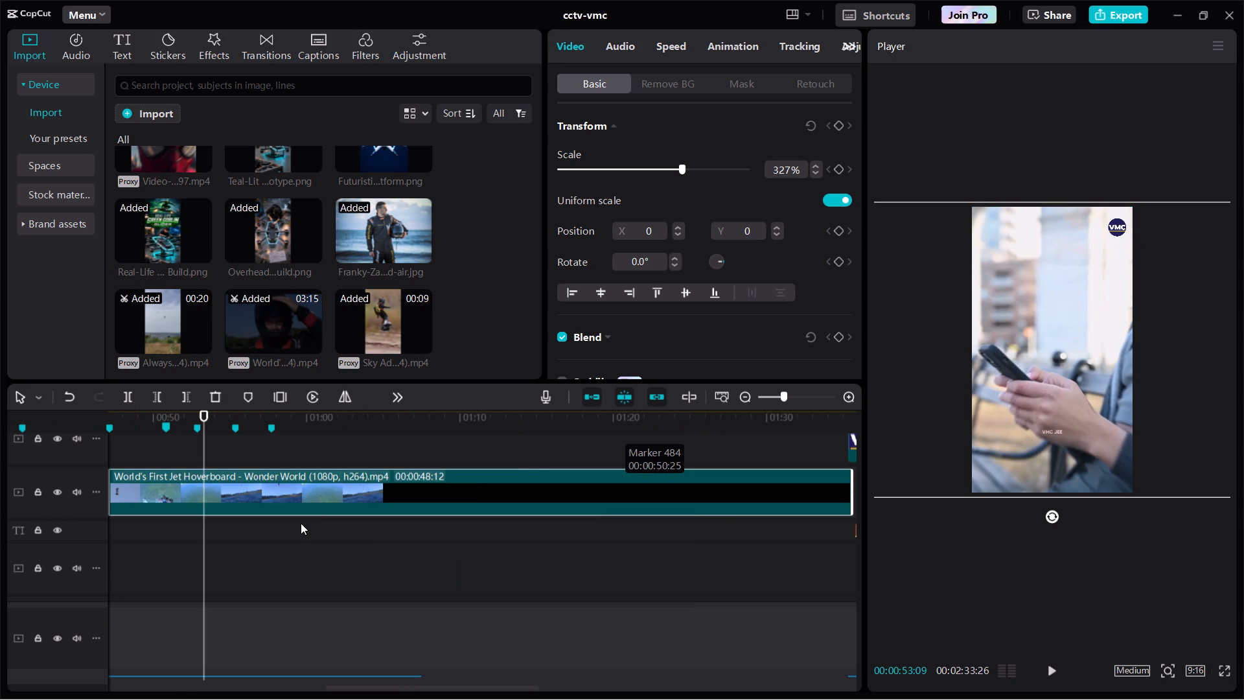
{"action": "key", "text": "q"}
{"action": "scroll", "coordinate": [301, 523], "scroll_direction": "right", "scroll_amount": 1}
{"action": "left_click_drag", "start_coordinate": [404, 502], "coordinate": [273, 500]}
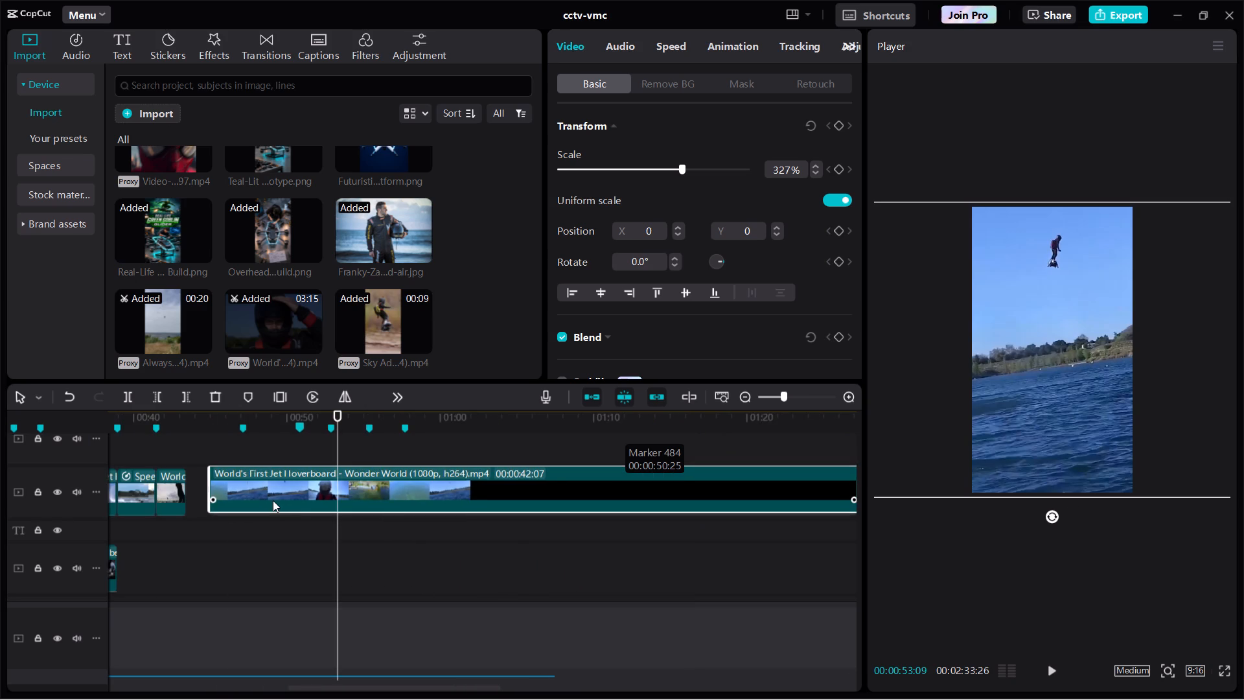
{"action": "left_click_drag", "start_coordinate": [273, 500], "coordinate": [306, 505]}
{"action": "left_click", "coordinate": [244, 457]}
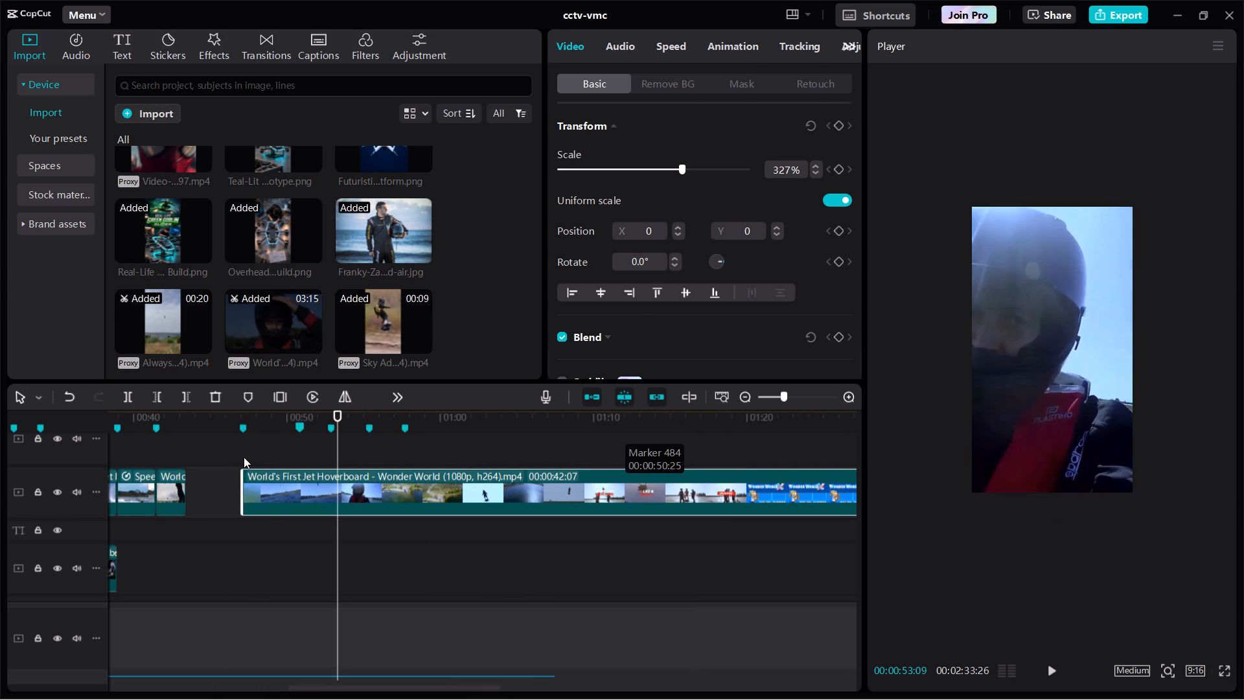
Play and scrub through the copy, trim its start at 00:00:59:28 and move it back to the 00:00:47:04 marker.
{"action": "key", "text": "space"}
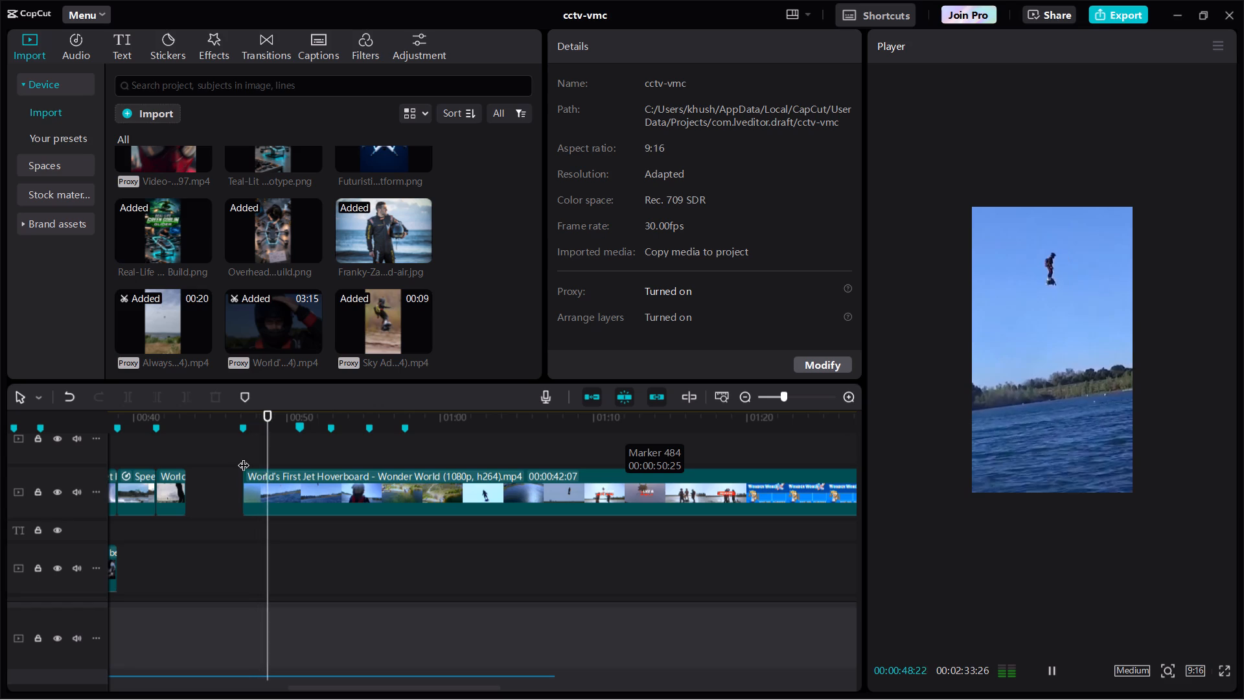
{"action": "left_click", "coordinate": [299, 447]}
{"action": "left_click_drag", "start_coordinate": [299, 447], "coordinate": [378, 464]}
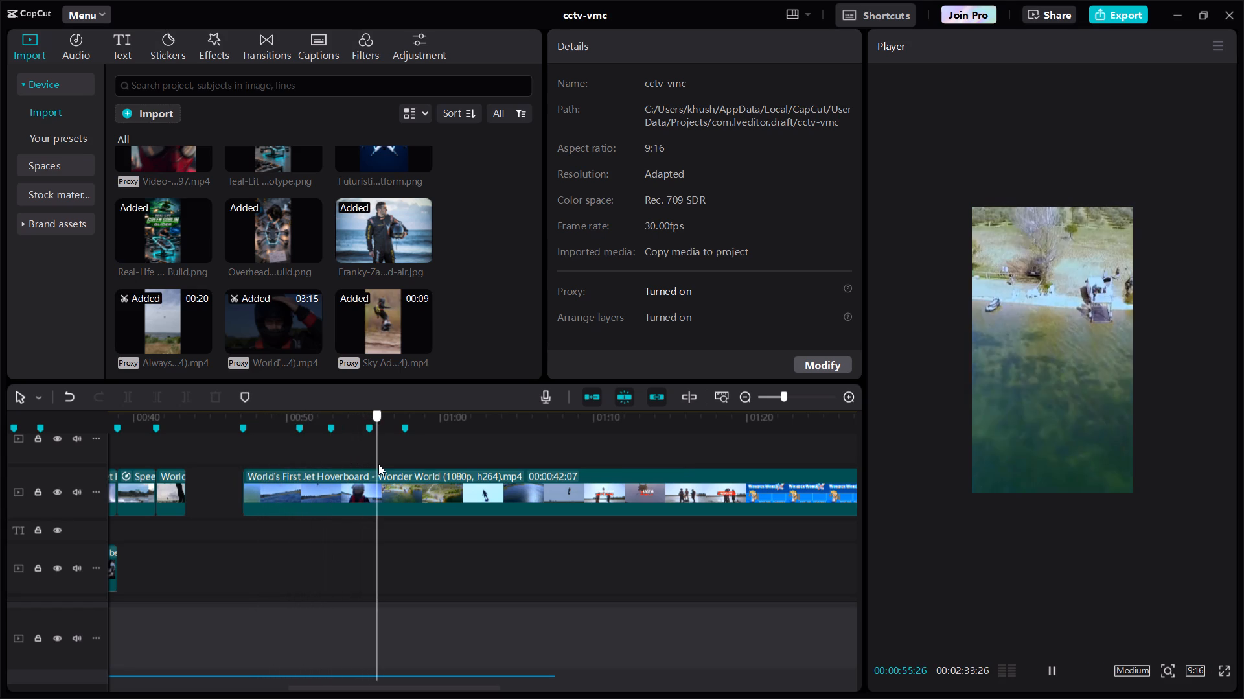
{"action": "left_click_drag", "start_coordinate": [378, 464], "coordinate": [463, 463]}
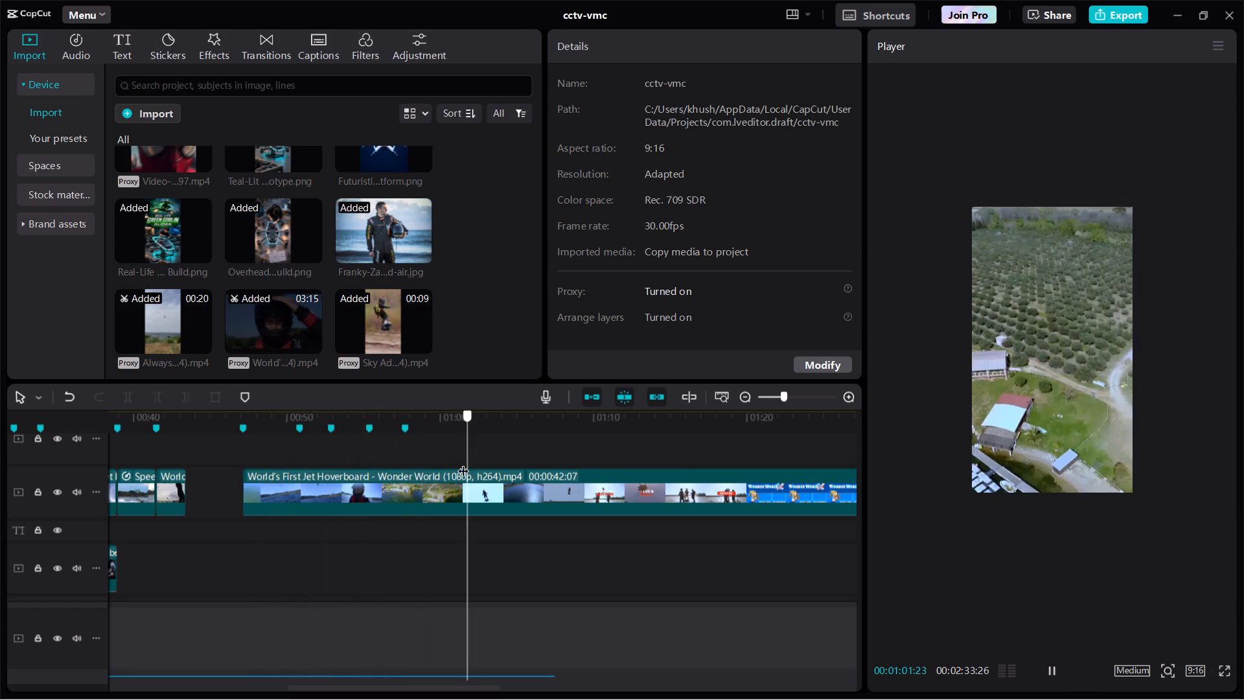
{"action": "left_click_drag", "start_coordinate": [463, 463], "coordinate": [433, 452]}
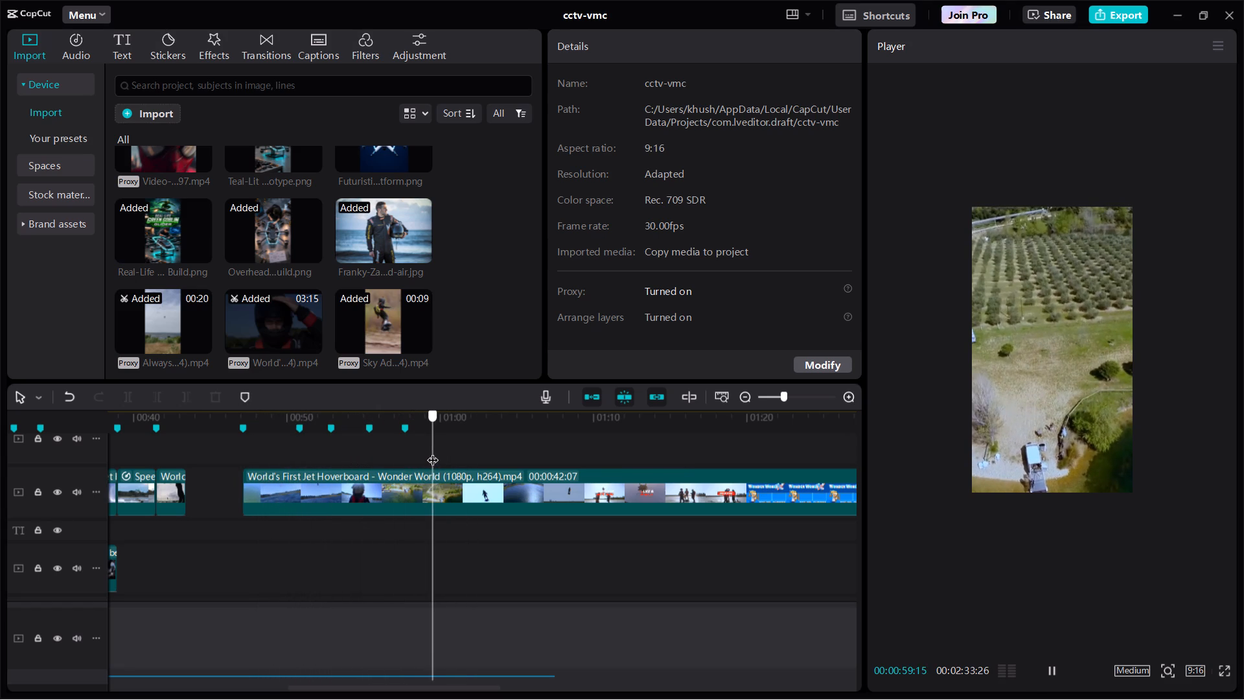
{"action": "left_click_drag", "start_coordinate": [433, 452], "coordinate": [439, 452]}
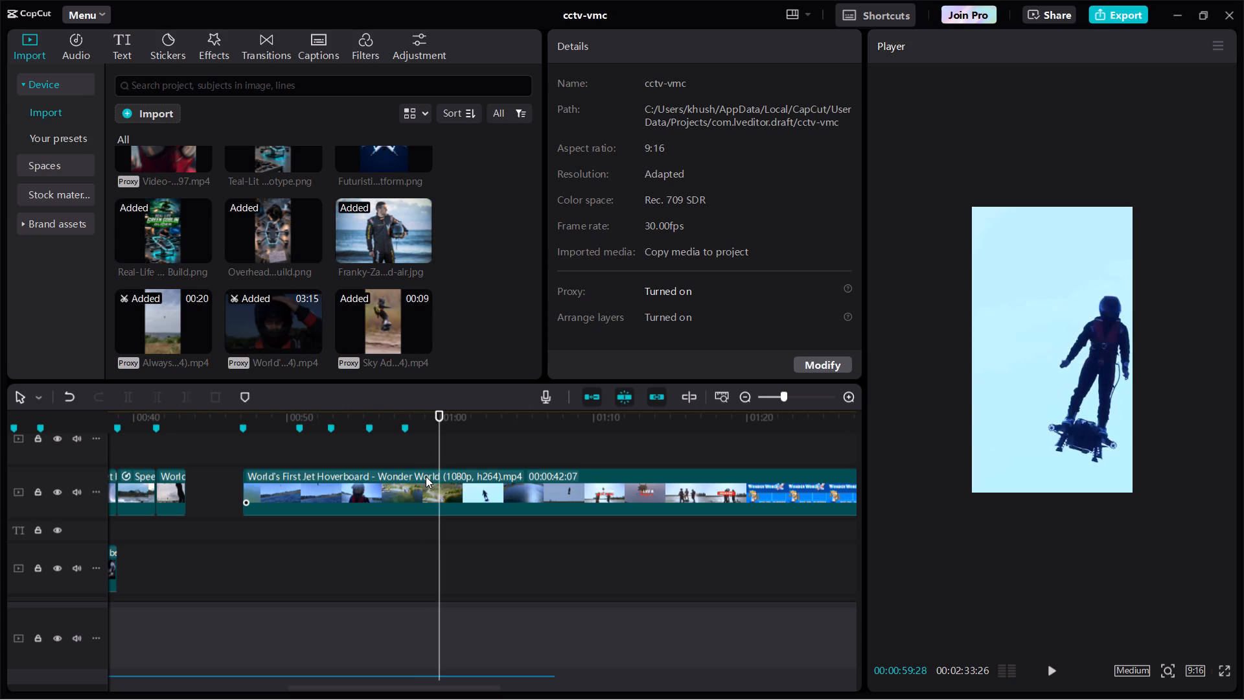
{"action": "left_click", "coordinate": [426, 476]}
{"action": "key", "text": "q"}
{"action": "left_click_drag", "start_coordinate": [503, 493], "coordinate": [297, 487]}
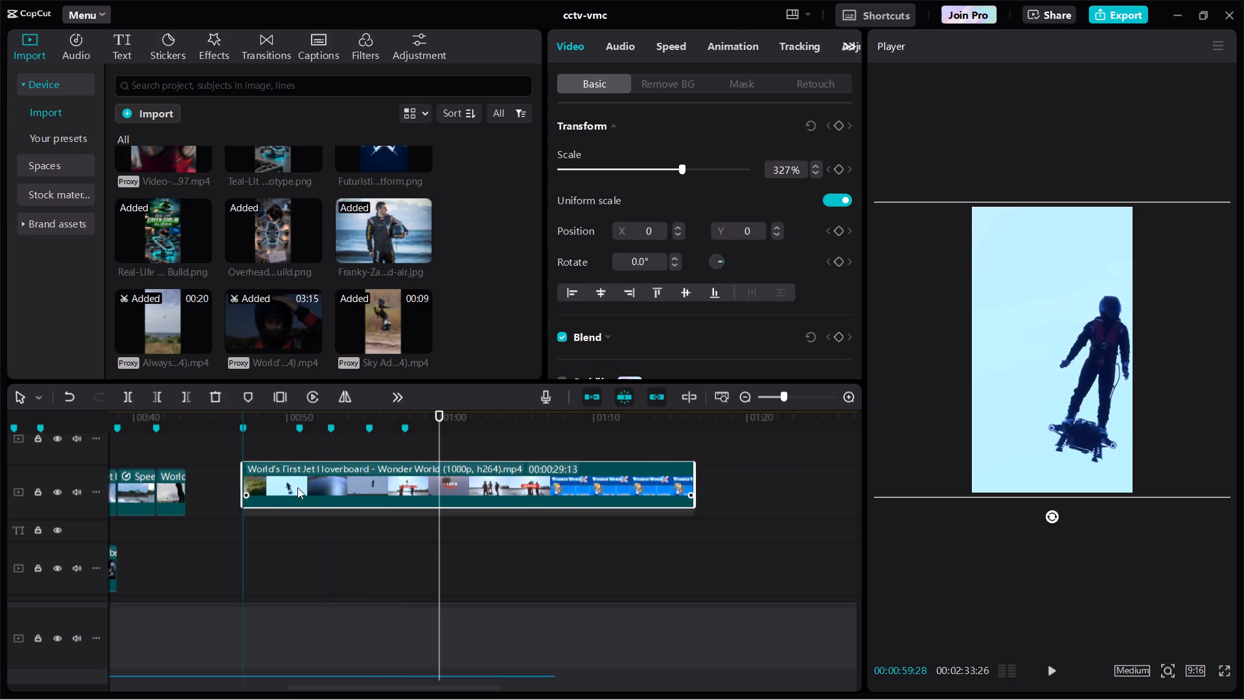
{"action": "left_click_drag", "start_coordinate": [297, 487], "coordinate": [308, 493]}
Review the jet hoverboard copy from 00:00:47:17 onward and delete it from the timeline.
{"action": "left_click", "coordinate": [249, 417]}
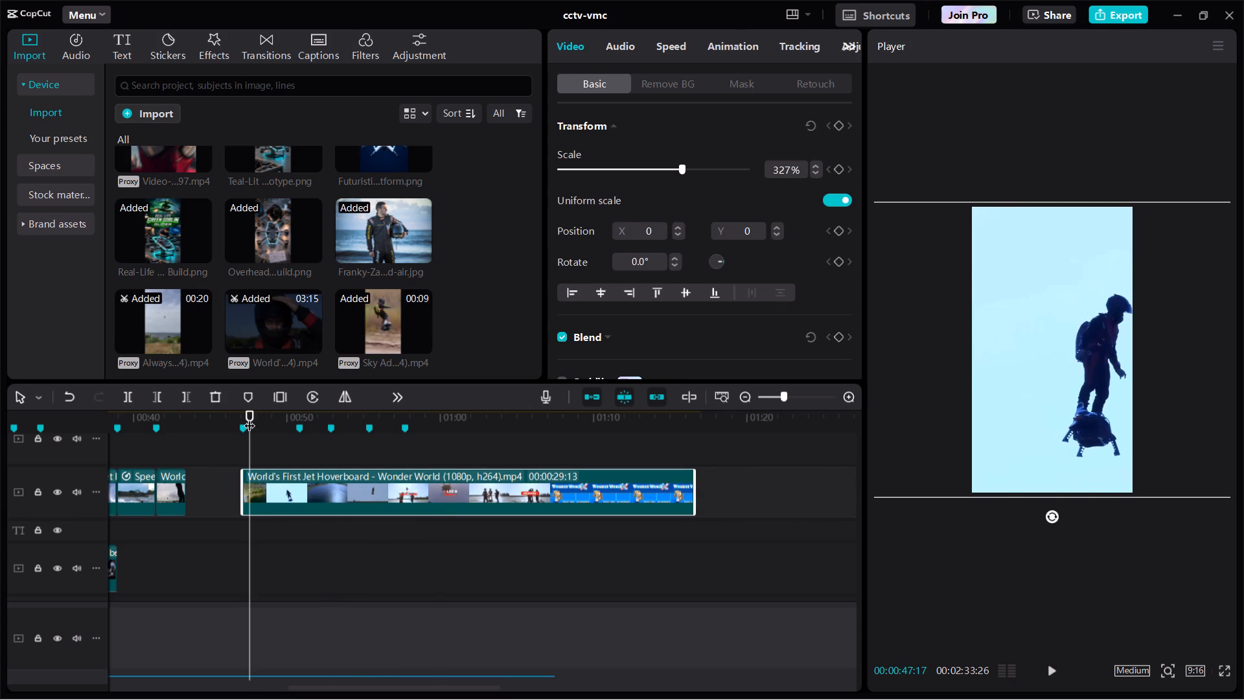
{"action": "key", "text": "space"}
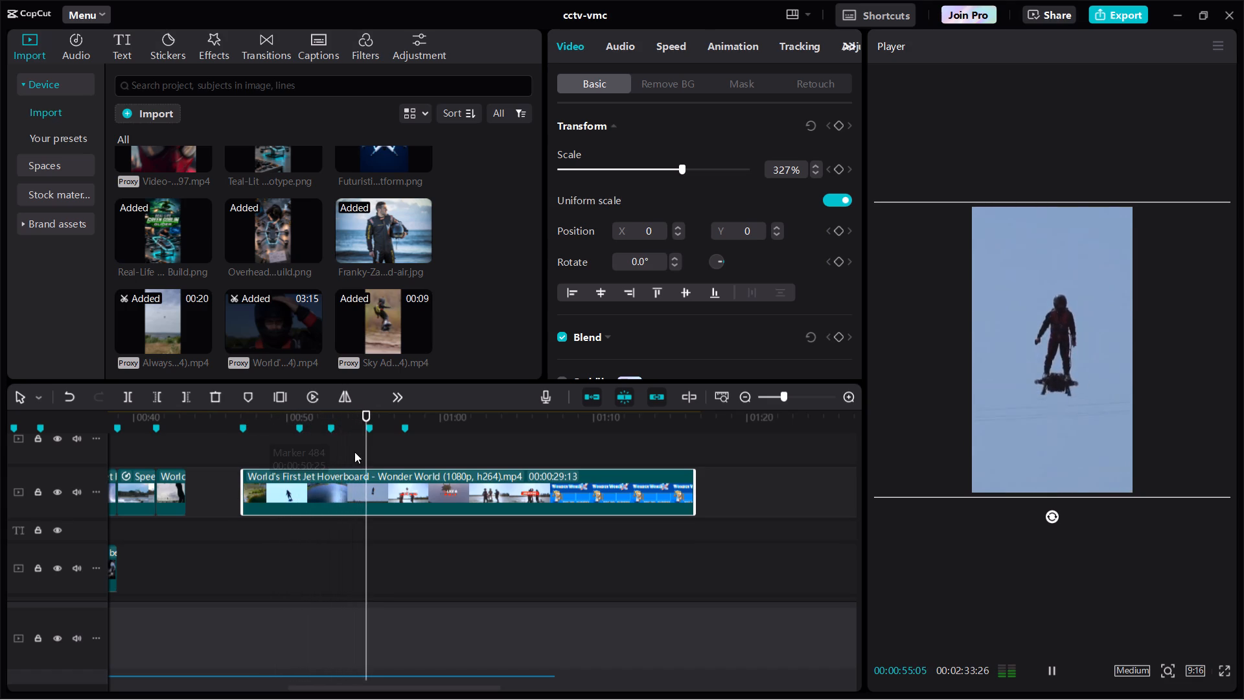
{"action": "left_click", "coordinate": [379, 452]}
{"action": "left_click_drag", "start_coordinate": [379, 452], "coordinate": [382, 452]}
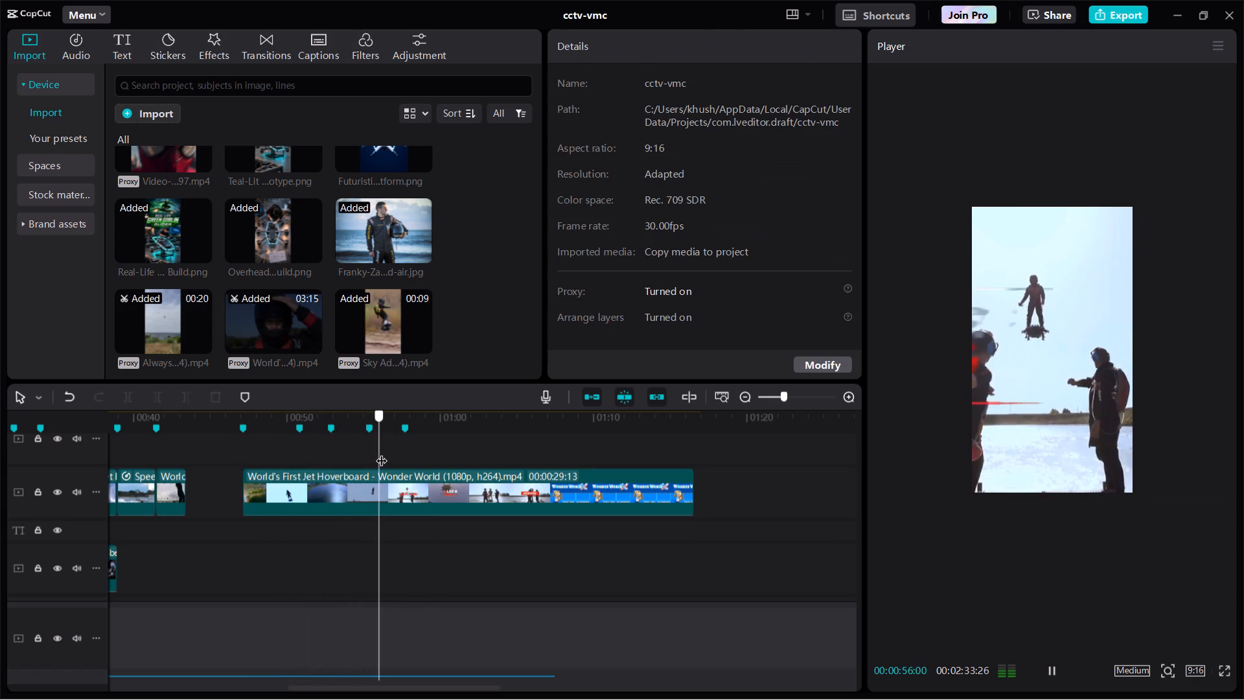
{"action": "left_click_drag", "start_coordinate": [382, 452], "coordinate": [543, 467]}
{"action": "left_click", "coordinate": [522, 494]}
{"action": "key", "text": "Delete"}
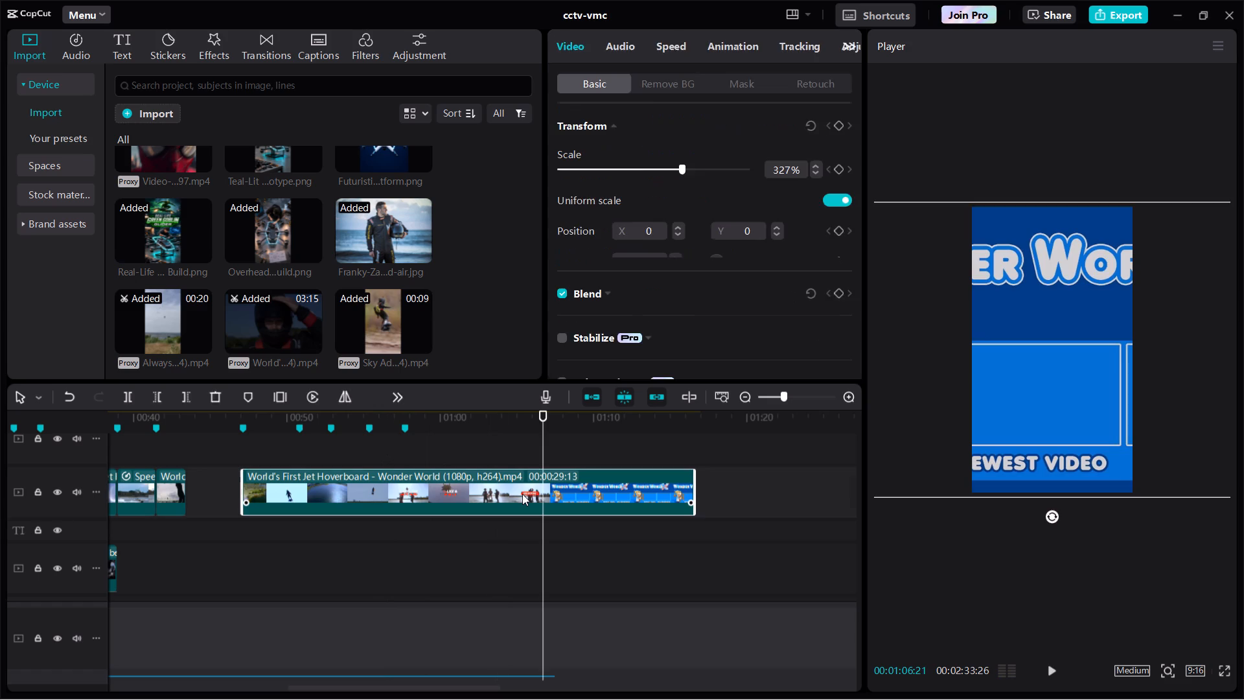
Move the "Always nice to be" clip up to the jet hoverboard track and trim its start at the 00:00:55:11 marker.
{"action": "scroll", "coordinate": [310, 513], "scroll_direction": "right", "scroll_amount": 1}
{"action": "left_click", "coordinate": [194, 523]}
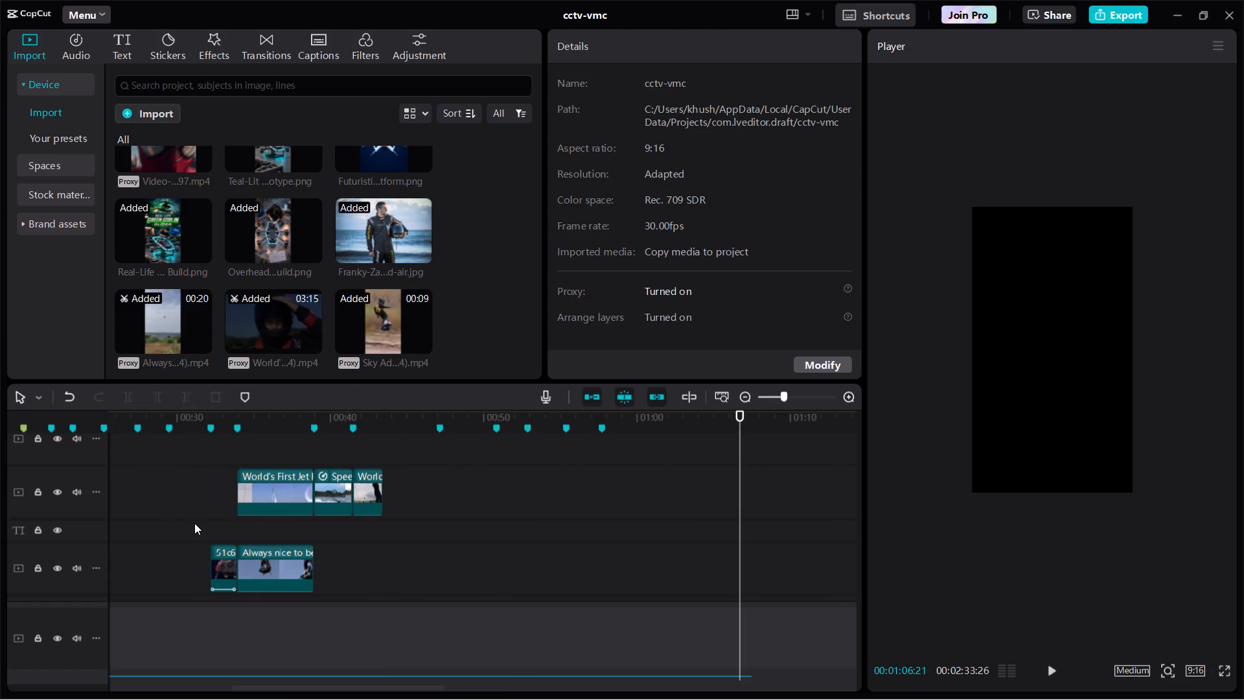
{"action": "left_click_drag", "start_coordinate": [194, 523], "coordinate": [271, 537]}
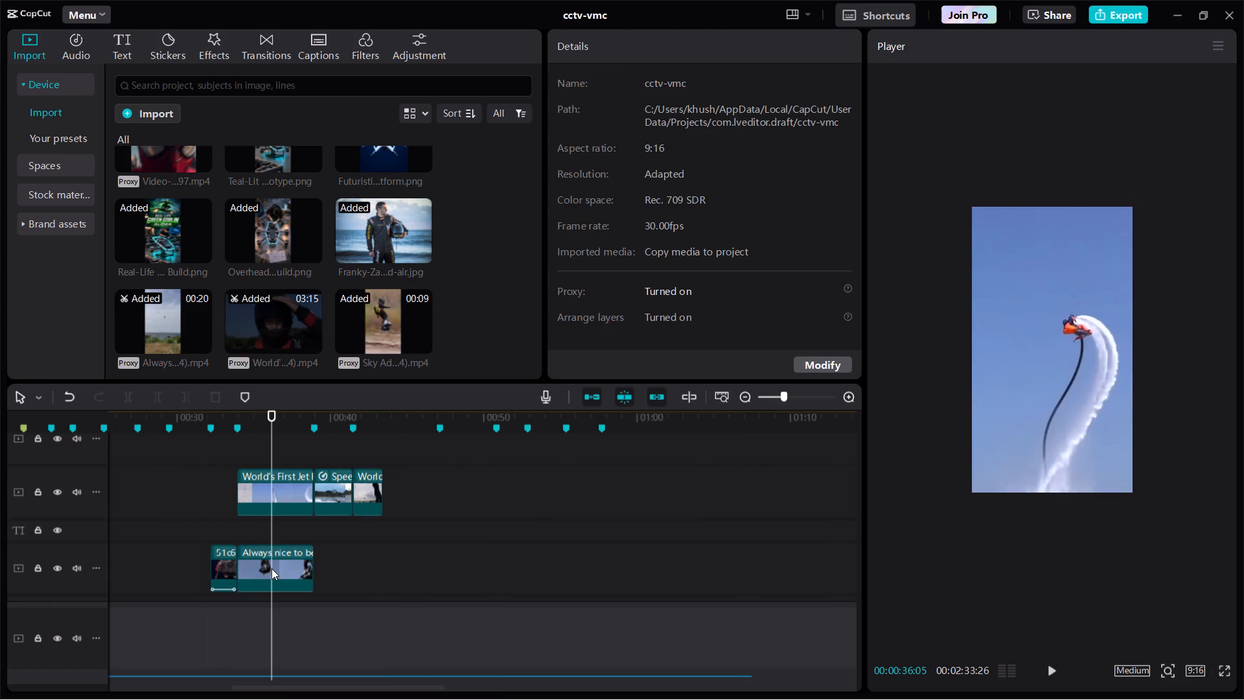
{"action": "double_click", "coordinate": [271, 568]}
{"action": "left_click_drag", "start_coordinate": [294, 574], "coordinate": [590, 506]}
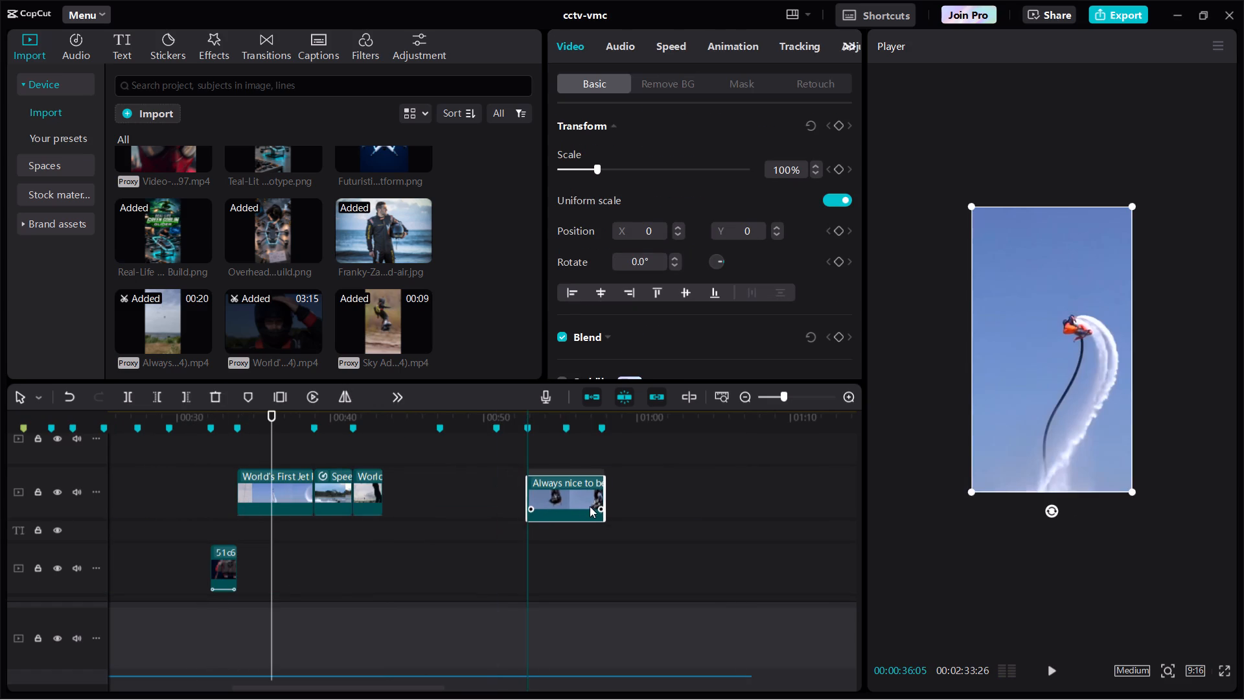
{"action": "left_click_drag", "start_coordinate": [590, 506], "coordinate": [581, 501]}
{"action": "left_click_drag", "start_coordinate": [543, 499], "coordinate": [576, 491]}
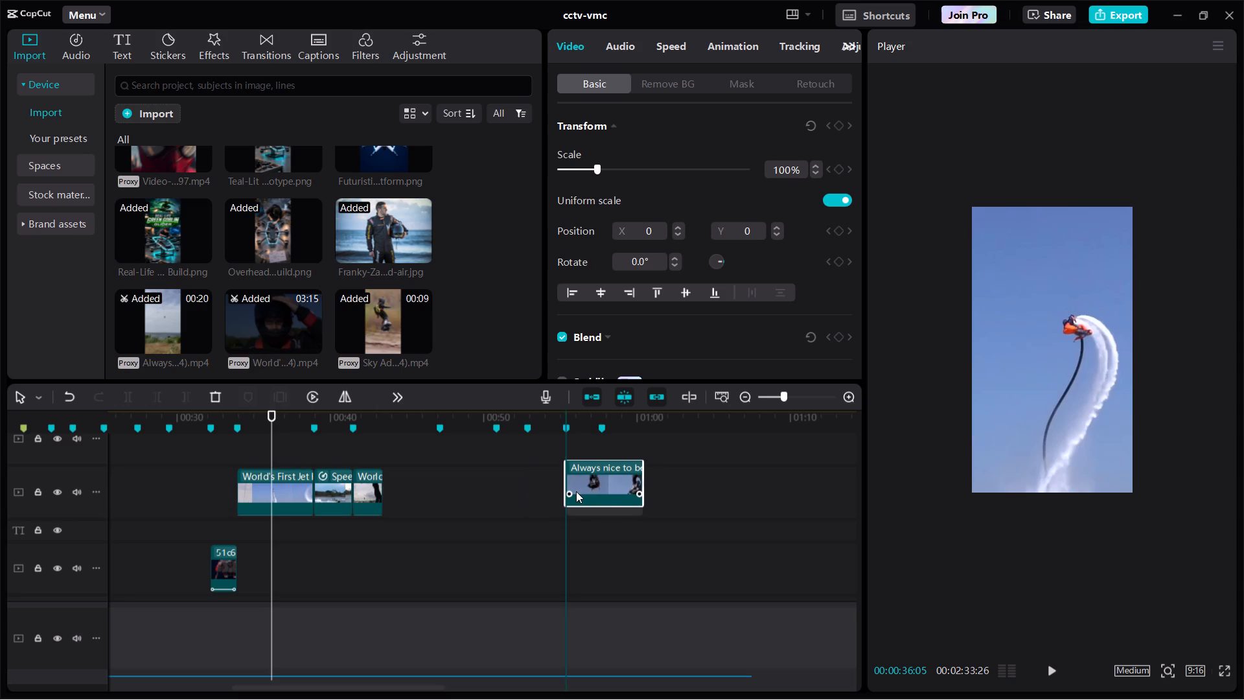
{"action": "left_click_drag", "start_coordinate": [576, 491], "coordinate": [576, 491]}
{"action": "left_click", "coordinate": [563, 451]}
{"action": "left_click_drag", "start_coordinate": [563, 451], "coordinate": [569, 454]}
{"action": "left_click", "coordinate": [578, 488]}
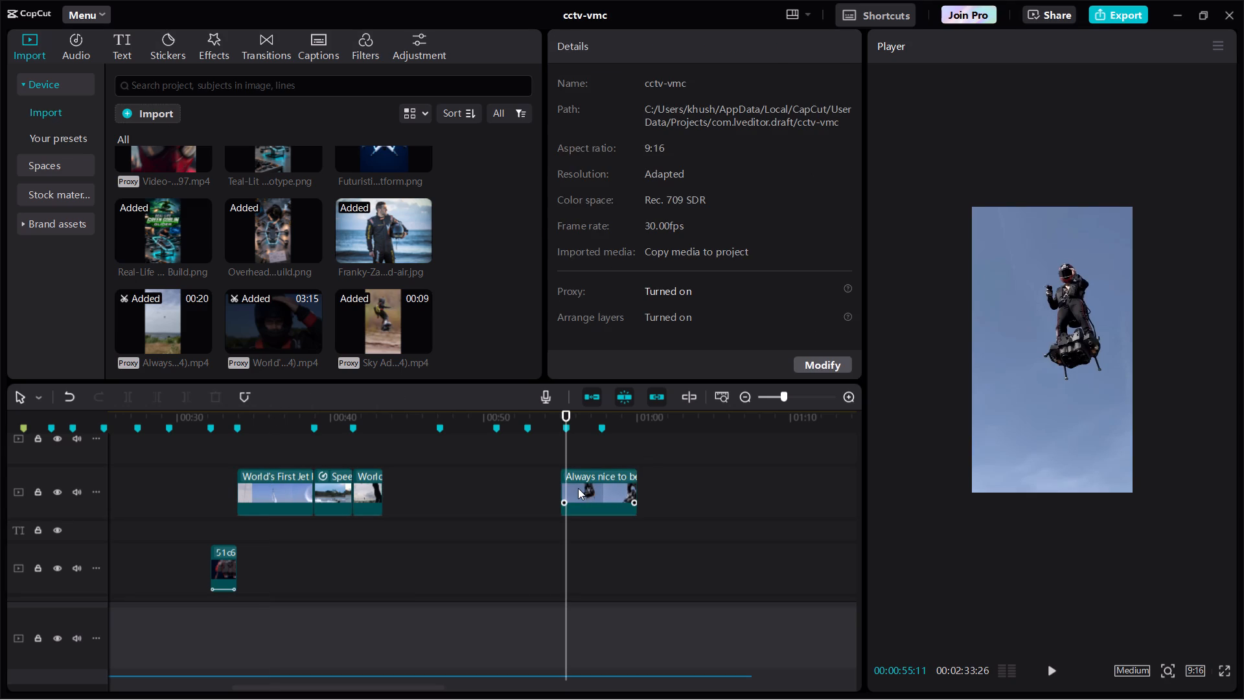
{"action": "key", "text": "q"}
Check the vacated stretch around 00:00:36:25 and move the "Always nice to be" clip to start at the 00:00:47:04 marker.
{"action": "scroll", "coordinate": [578, 488], "scroll_direction": "down", "scroll_amount": 1}
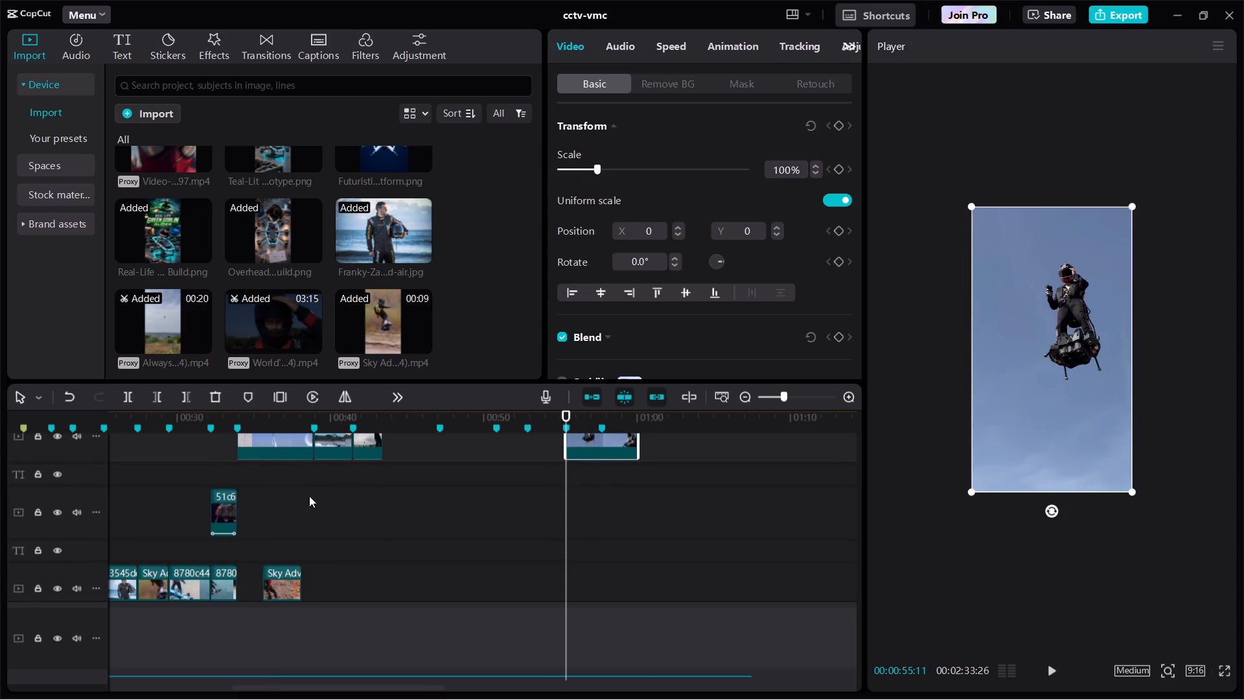
{"action": "left_click", "coordinate": [238, 482]}
{"action": "left_click_drag", "start_coordinate": [238, 482], "coordinate": [282, 489]}
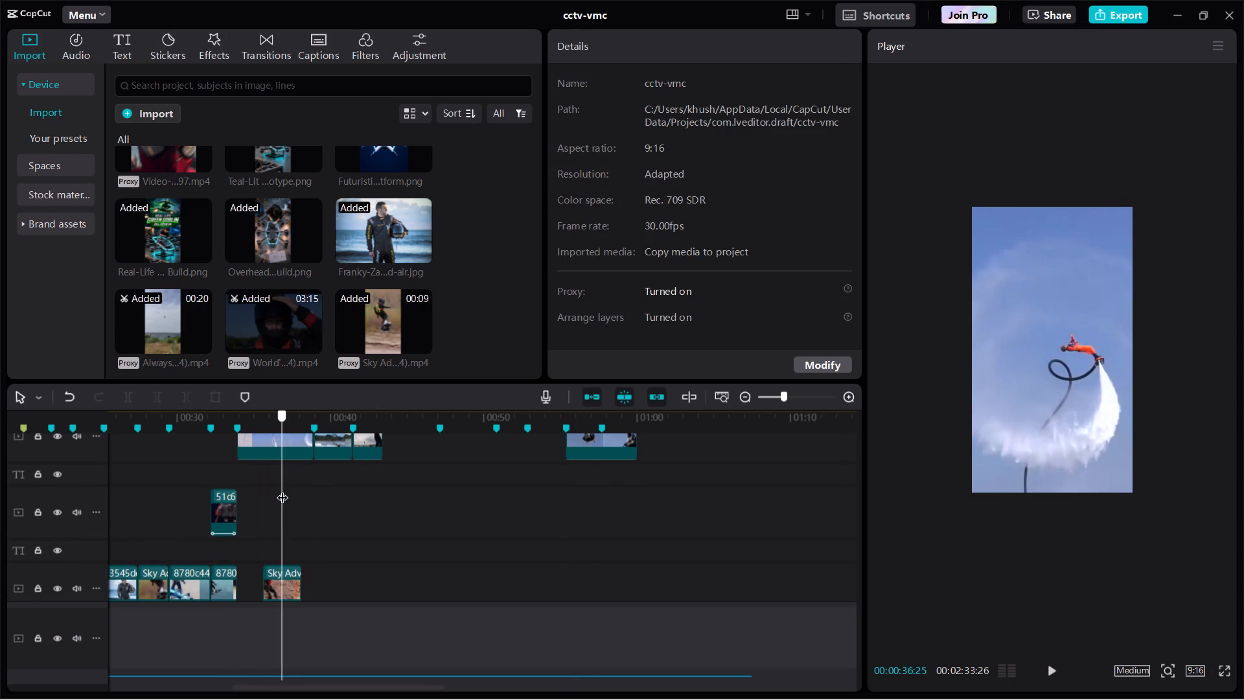
{"action": "left_click_drag", "start_coordinate": [282, 489], "coordinate": [562, 469]}
{"action": "scroll", "coordinate": [562, 469], "scroll_direction": "up", "scroll_amount": 1}
{"action": "left_click", "coordinate": [428, 460]}
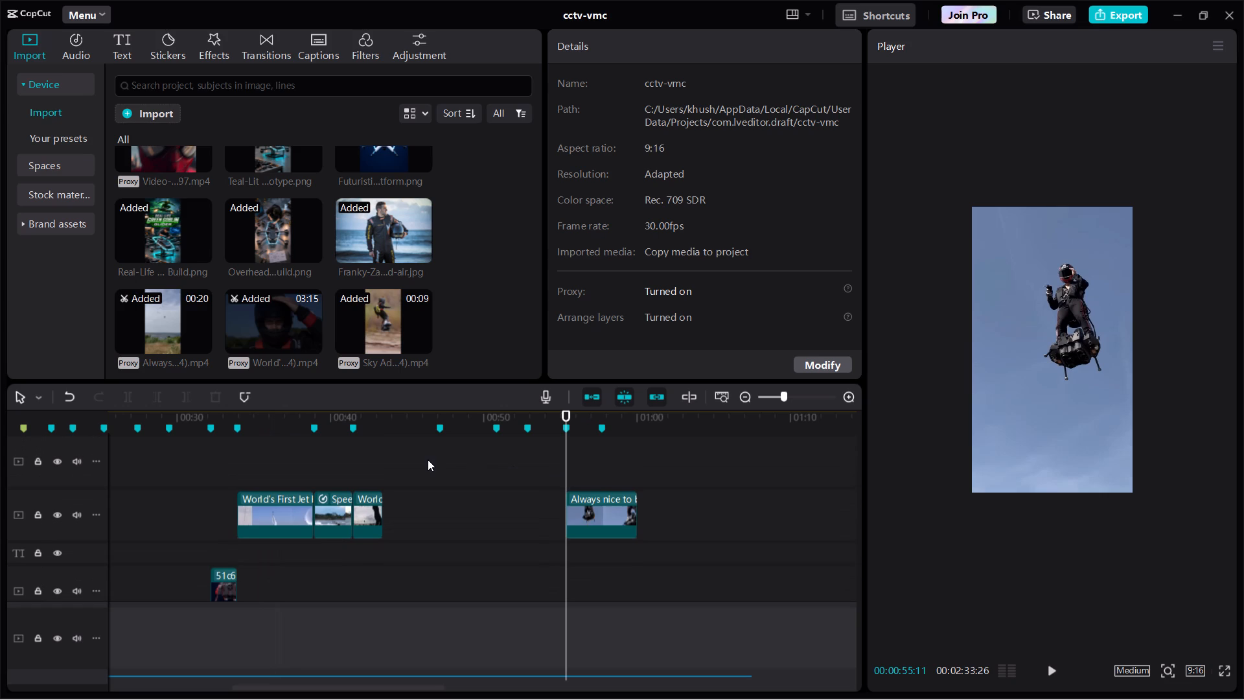
{"action": "left_click_drag", "start_coordinate": [428, 460], "coordinate": [440, 463]}
{"action": "left_click_drag", "start_coordinate": [621, 526], "coordinate": [507, 514]}
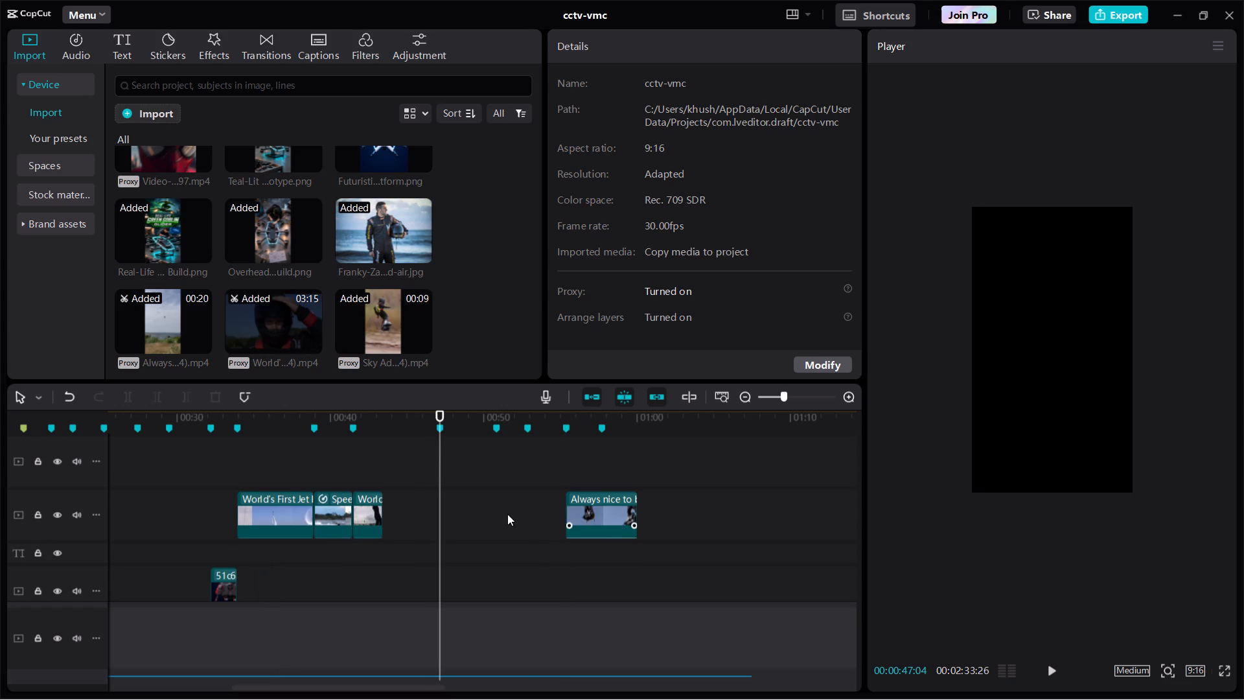
{"action": "left_click_drag", "start_coordinate": [507, 514], "coordinate": [492, 521]}
Play the moved clip, trim its end to the 00:00:50:25 marker and play on from there.
{"action": "key", "text": "space"}
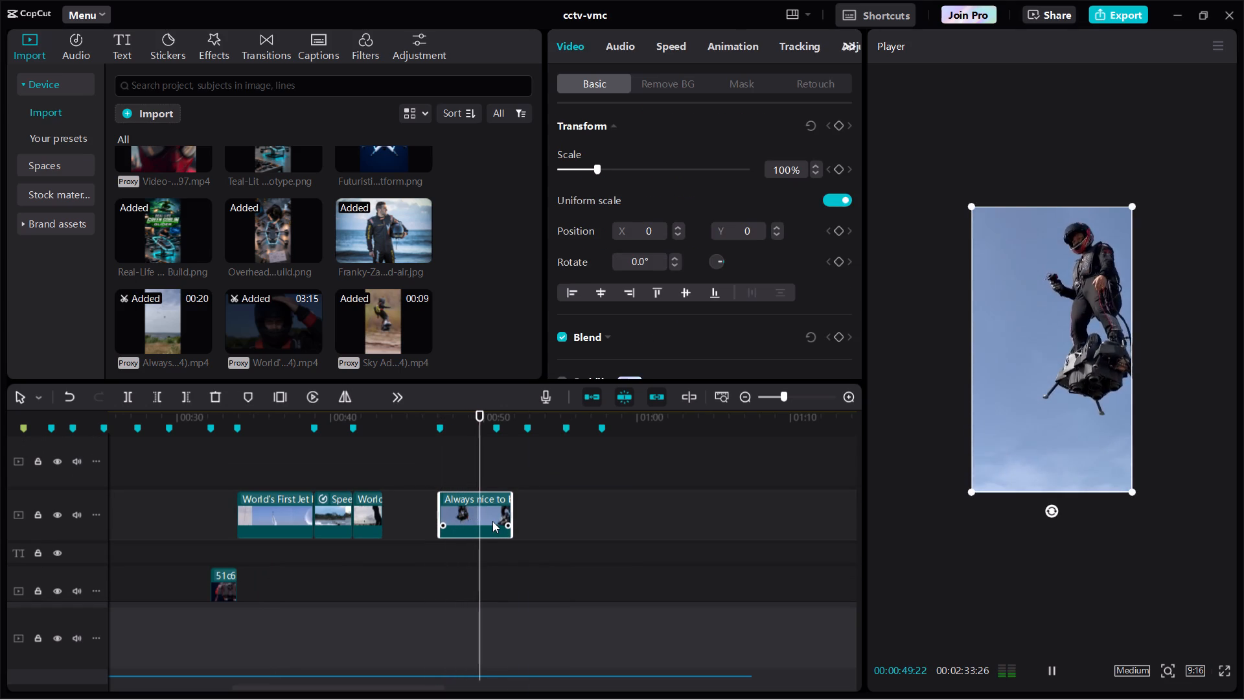
{"action": "key", "text": "space"}
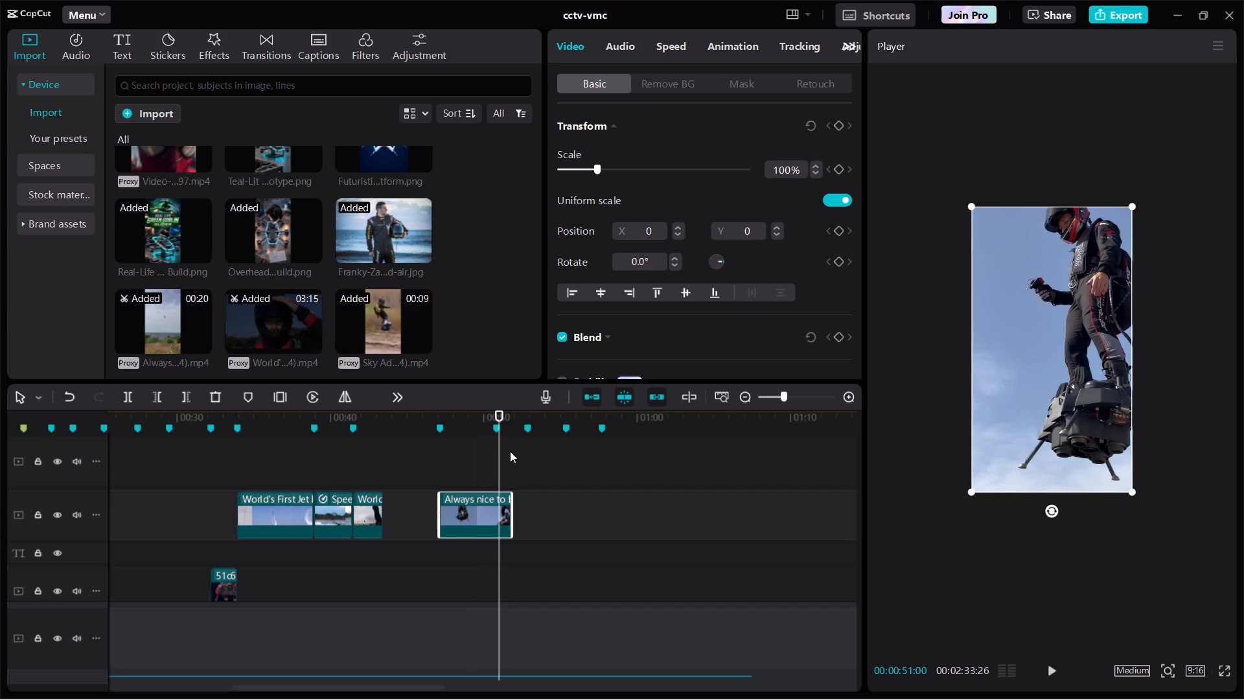
{"action": "left_click_drag", "start_coordinate": [504, 448], "coordinate": [495, 449]}
{"action": "type", "text": "w"}
{"action": "key", "text": "space"}
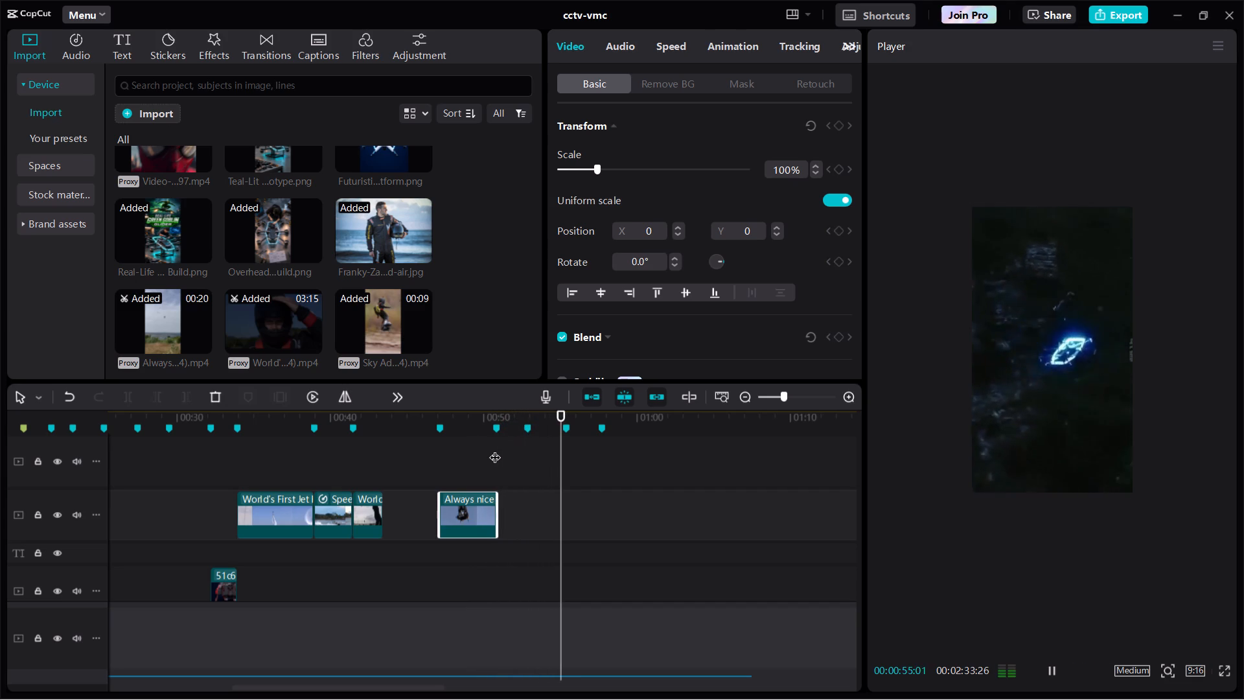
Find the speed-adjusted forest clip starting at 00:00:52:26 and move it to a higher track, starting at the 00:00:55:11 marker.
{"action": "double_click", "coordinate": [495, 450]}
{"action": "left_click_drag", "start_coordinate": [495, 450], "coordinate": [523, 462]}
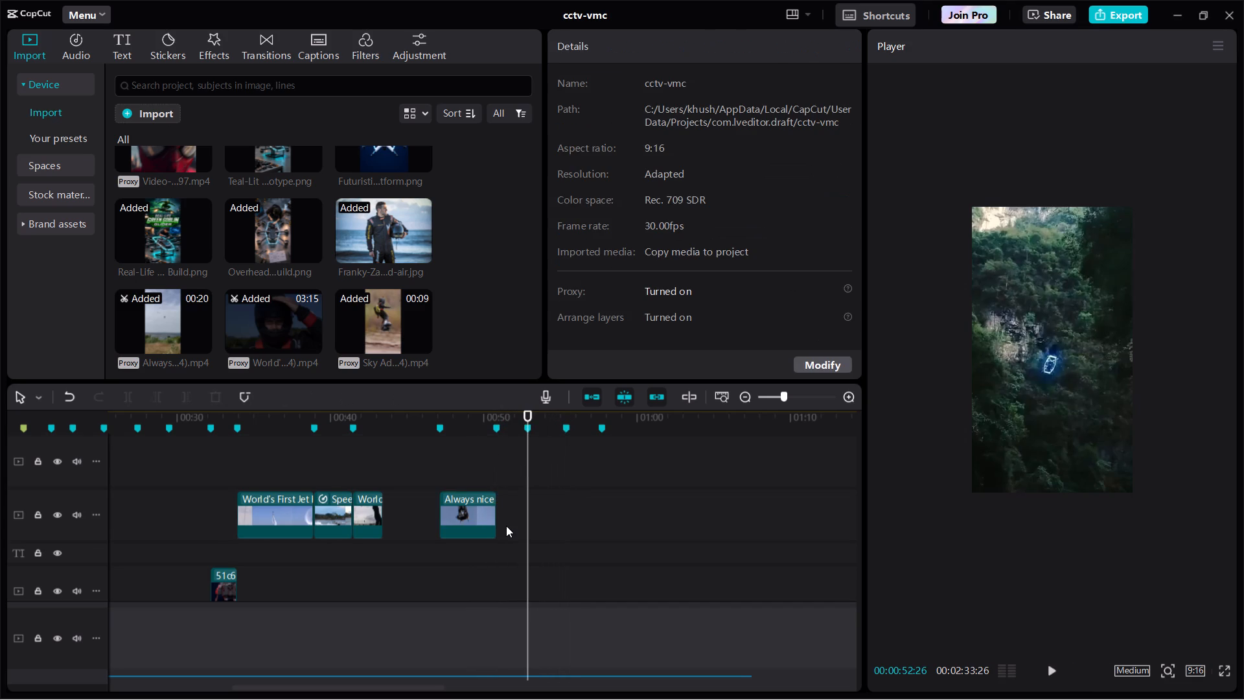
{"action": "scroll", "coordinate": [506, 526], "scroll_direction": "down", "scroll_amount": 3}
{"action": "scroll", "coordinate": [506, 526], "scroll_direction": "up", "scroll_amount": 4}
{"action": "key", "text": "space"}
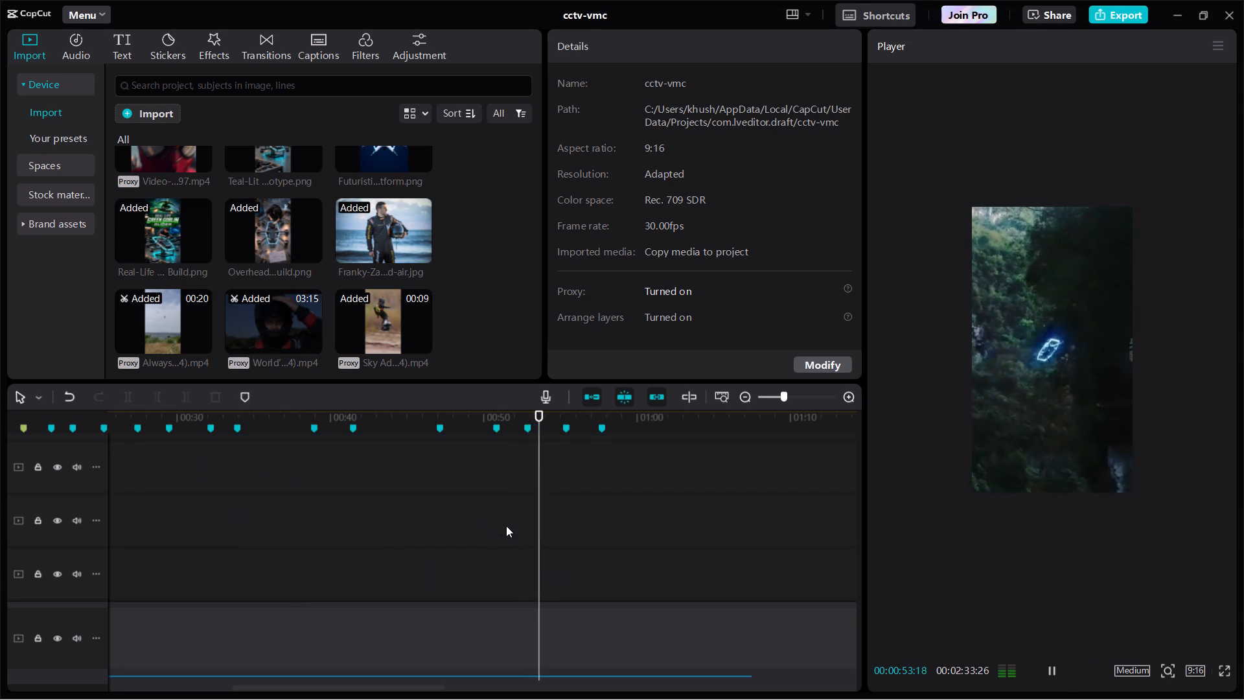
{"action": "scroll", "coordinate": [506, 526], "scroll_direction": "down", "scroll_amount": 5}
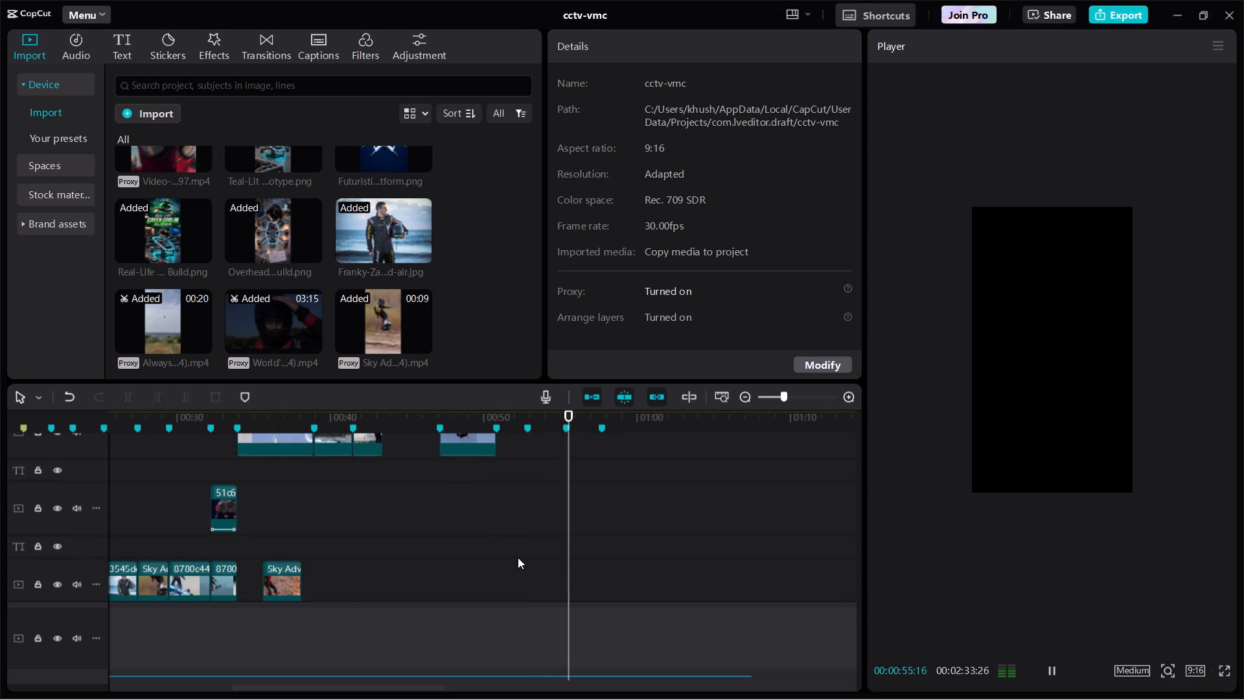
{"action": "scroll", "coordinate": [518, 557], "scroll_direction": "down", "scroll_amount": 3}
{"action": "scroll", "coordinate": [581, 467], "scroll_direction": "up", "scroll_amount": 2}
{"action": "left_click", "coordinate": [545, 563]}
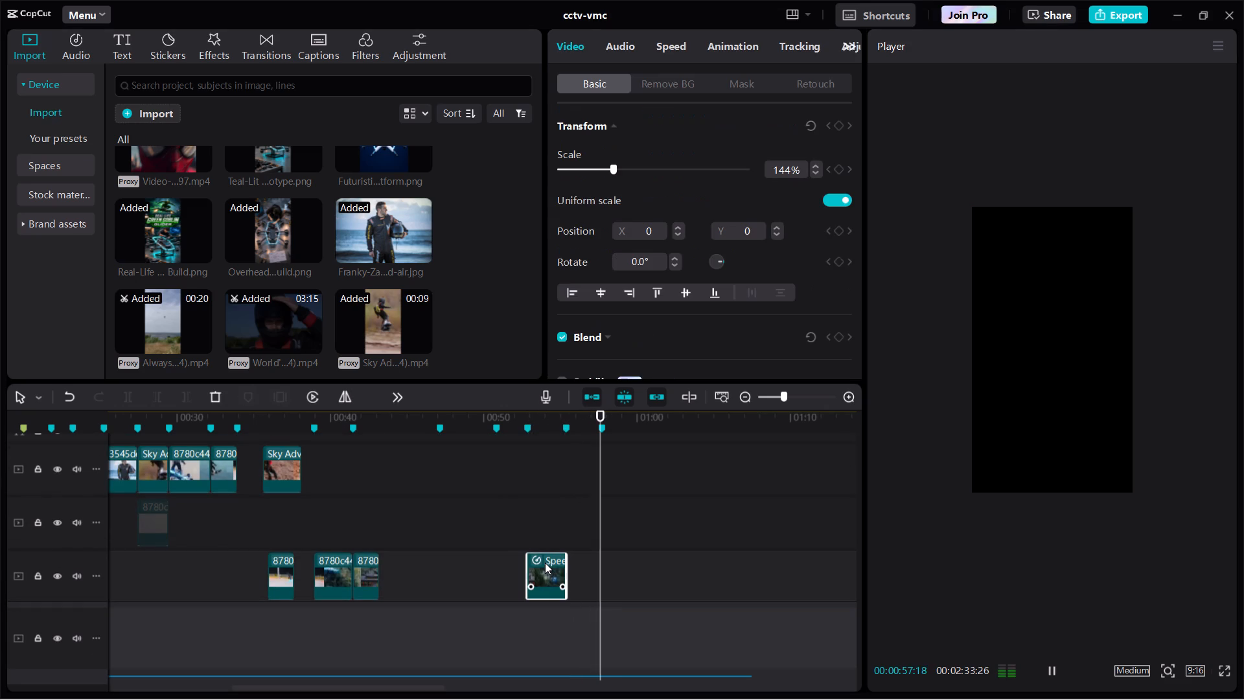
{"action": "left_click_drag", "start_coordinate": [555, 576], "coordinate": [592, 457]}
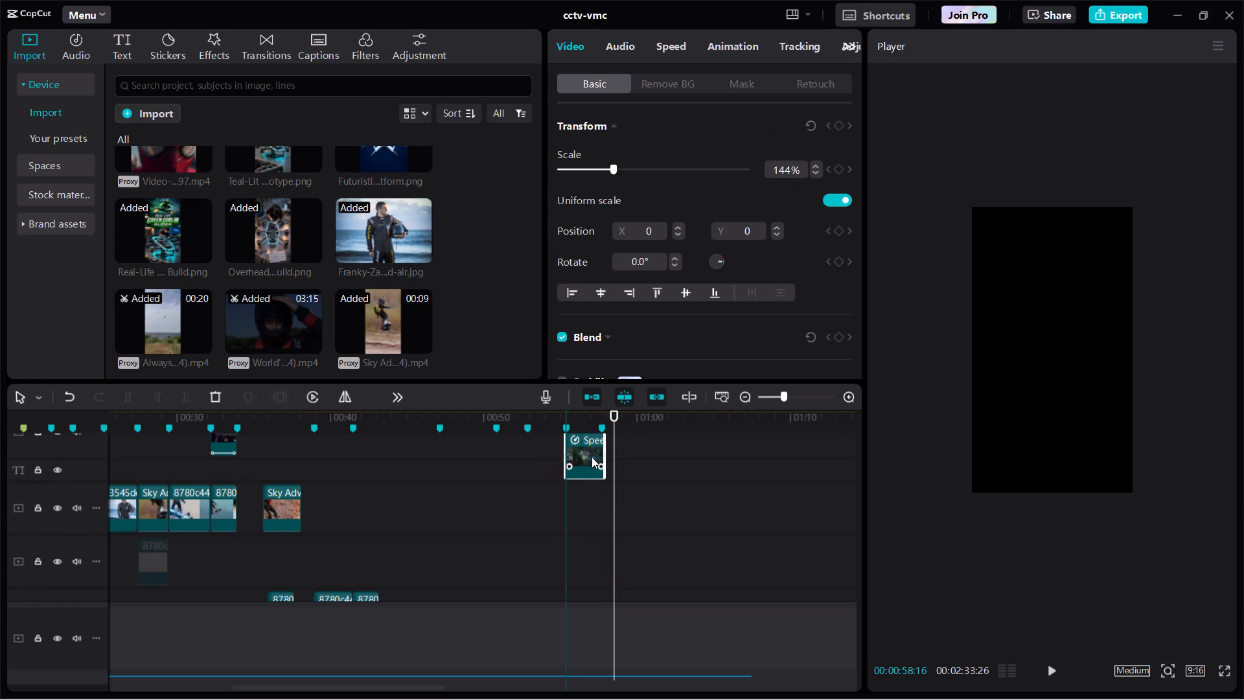
Play the speed-adjusted forest clip from 00:00:55:11, delete it and return the playhead to that marker.
{"action": "left_click", "coordinate": [564, 419]}
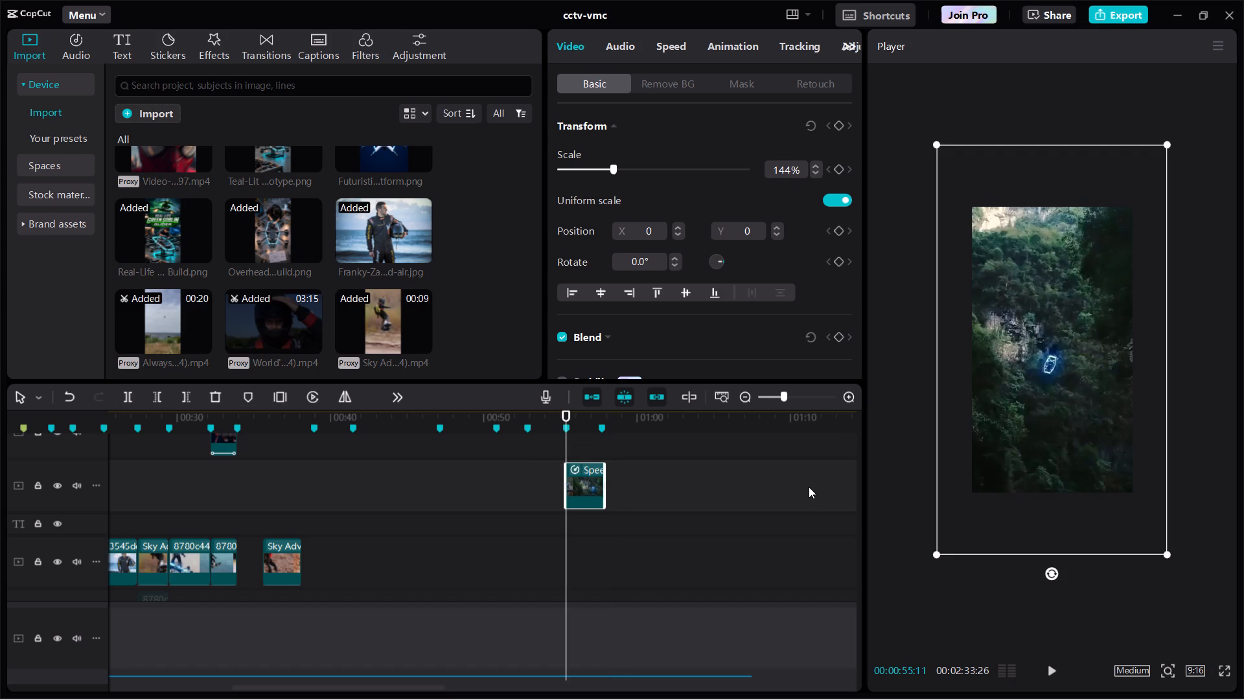
{"action": "key", "text": "space"}
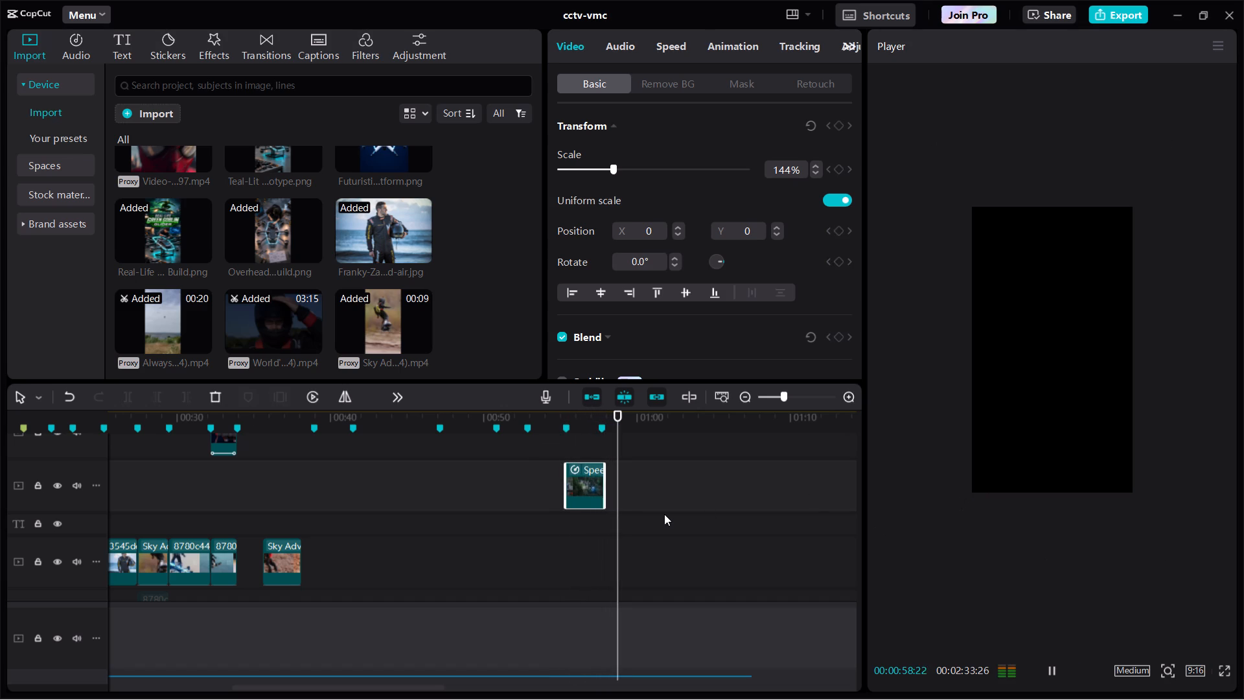
{"action": "key", "text": "Delete"}
{"action": "left_click", "coordinate": [566, 479]}
{"action": "scroll", "coordinate": [566, 479], "scroll_direction": "down", "scroll_amount": 1}
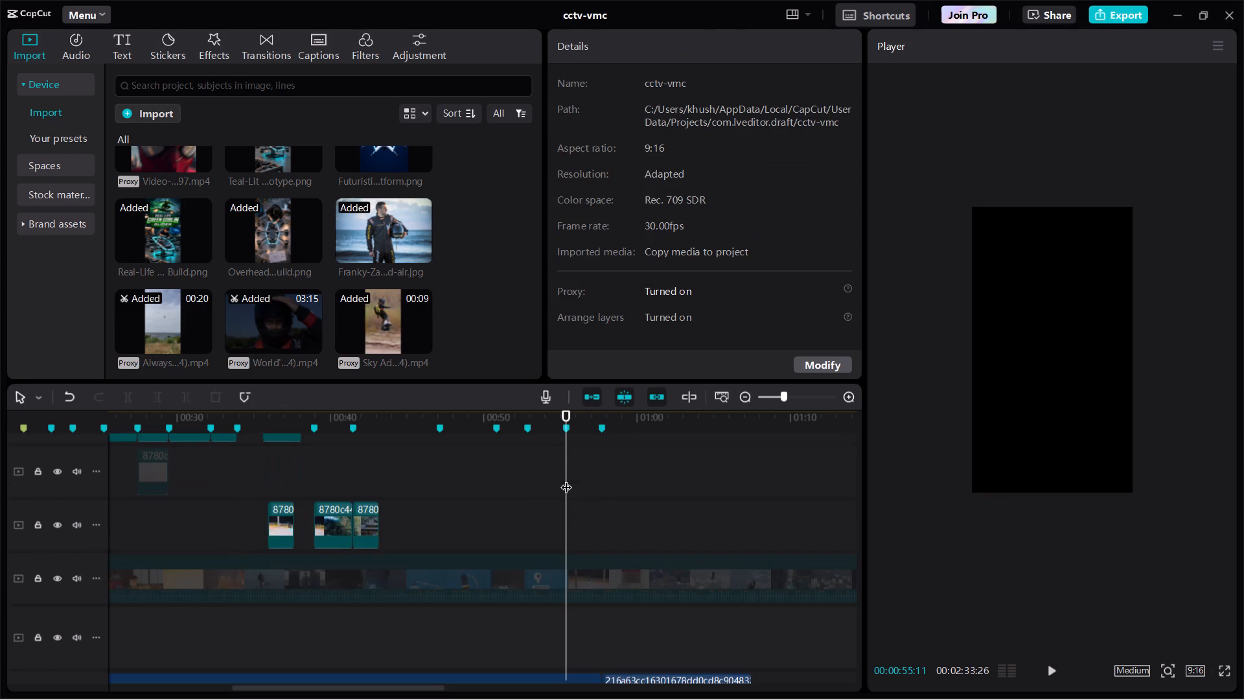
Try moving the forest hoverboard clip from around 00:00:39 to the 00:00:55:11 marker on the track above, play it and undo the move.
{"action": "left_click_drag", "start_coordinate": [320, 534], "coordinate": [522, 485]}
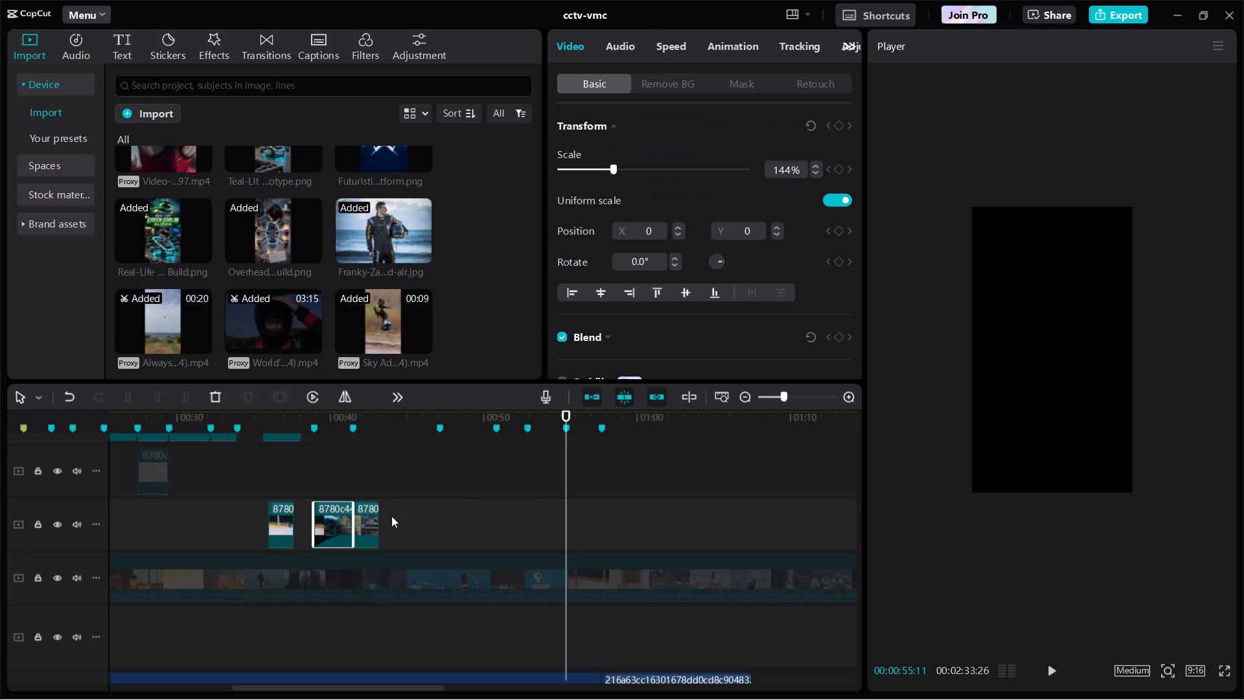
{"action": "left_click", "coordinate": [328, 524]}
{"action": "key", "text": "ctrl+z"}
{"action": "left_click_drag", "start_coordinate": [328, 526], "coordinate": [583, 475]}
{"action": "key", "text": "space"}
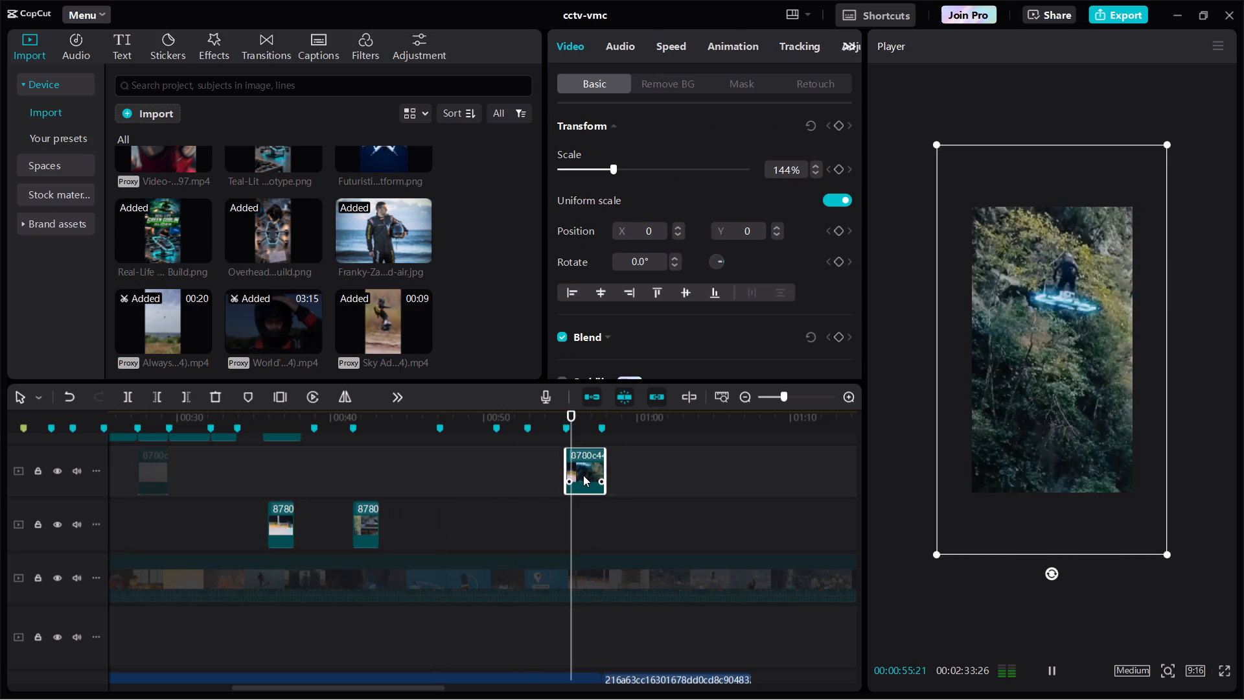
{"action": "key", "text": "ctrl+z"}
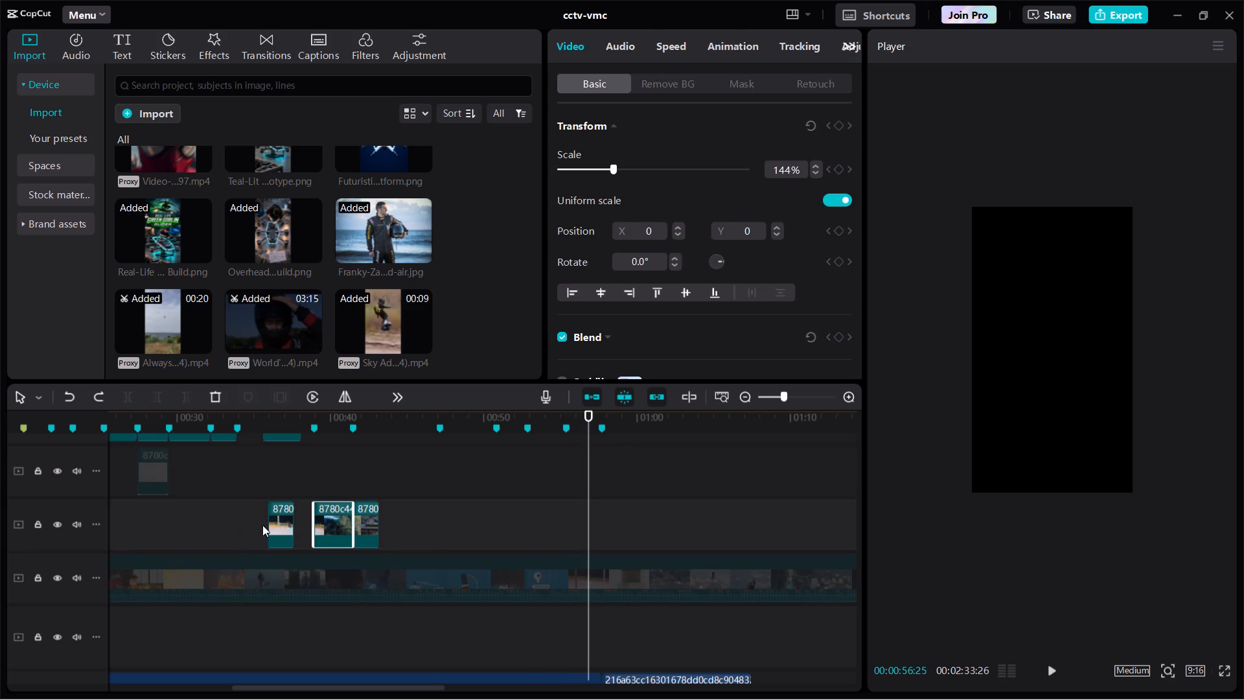
Move the night-road hoverboard clip from around 00:00:36 to the 00:00:55:11 marker, extend its end to a 00:00:03:07 duration and play it.
{"action": "left_click_drag", "start_coordinate": [278, 533], "coordinate": [578, 484]}
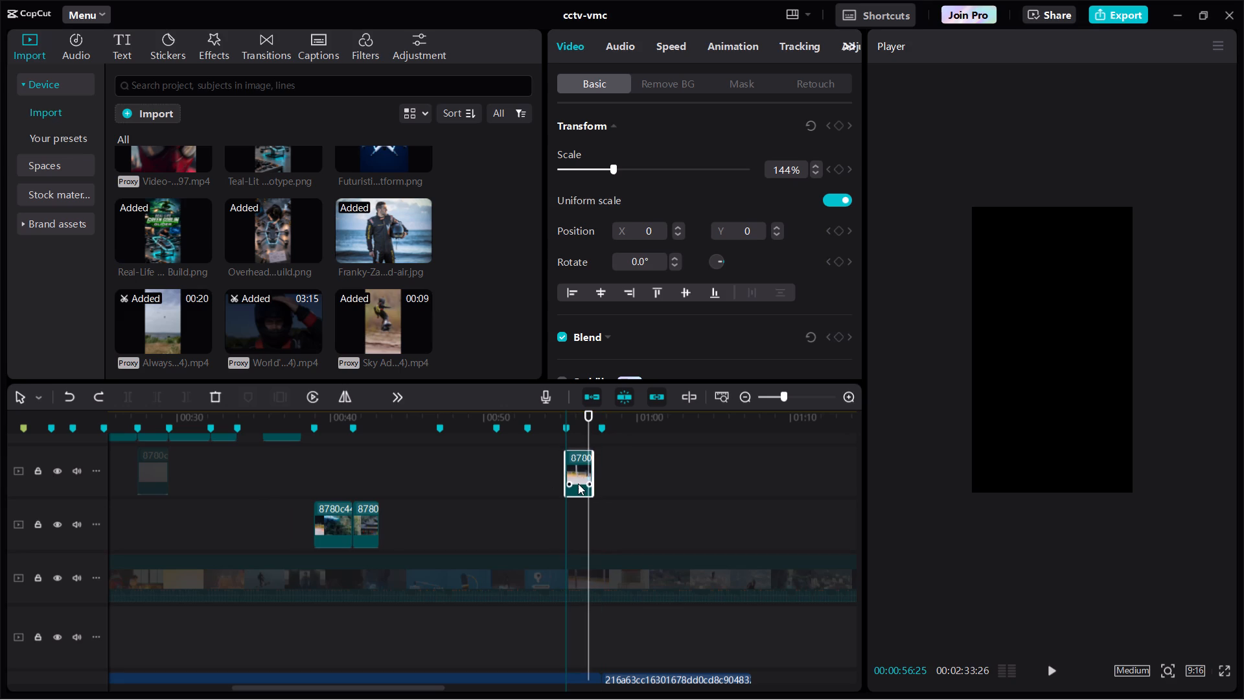
{"action": "left_click_drag", "start_coordinate": [578, 484], "coordinate": [577, 484]}
{"action": "left_click_drag", "start_coordinate": [595, 461], "coordinate": [606, 463]}
{"action": "left_click", "coordinate": [566, 414]}
{"action": "left_click", "coordinate": [566, 414]}
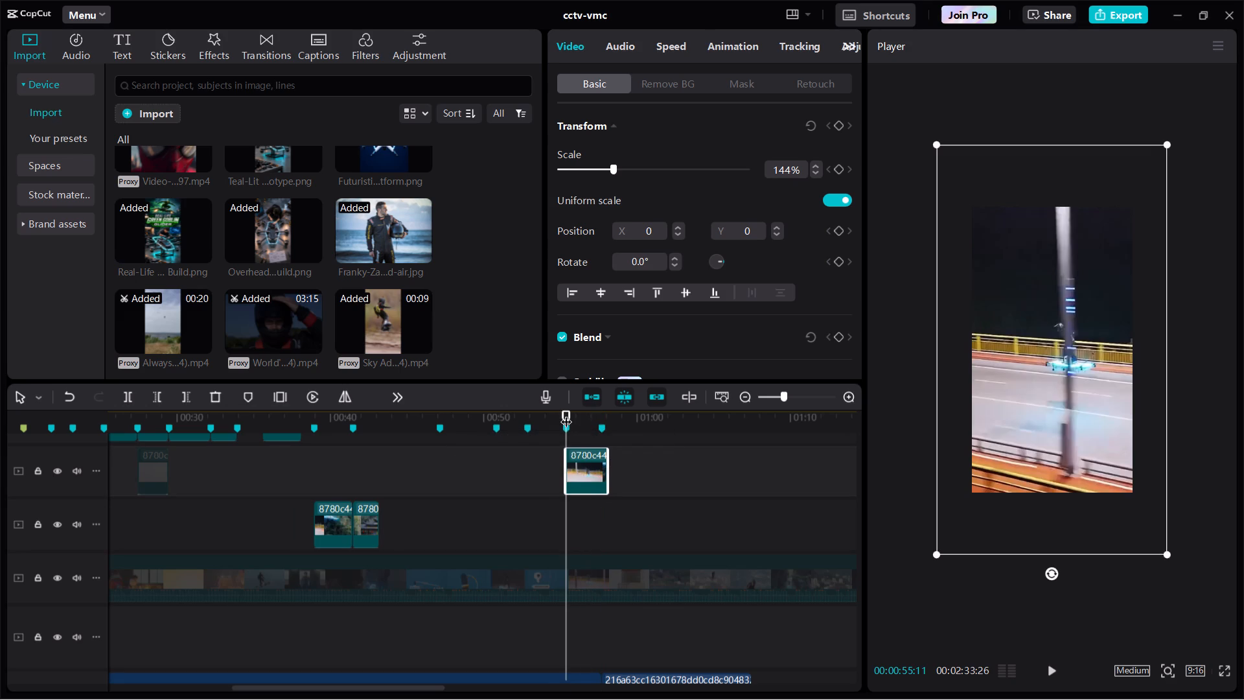
{"action": "key", "text": "space"}
{"action": "left_click_drag", "start_coordinate": [566, 474], "coordinate": [559, 474]}
{"action": "left_click_drag", "start_coordinate": [575, 474], "coordinate": [582, 474]}
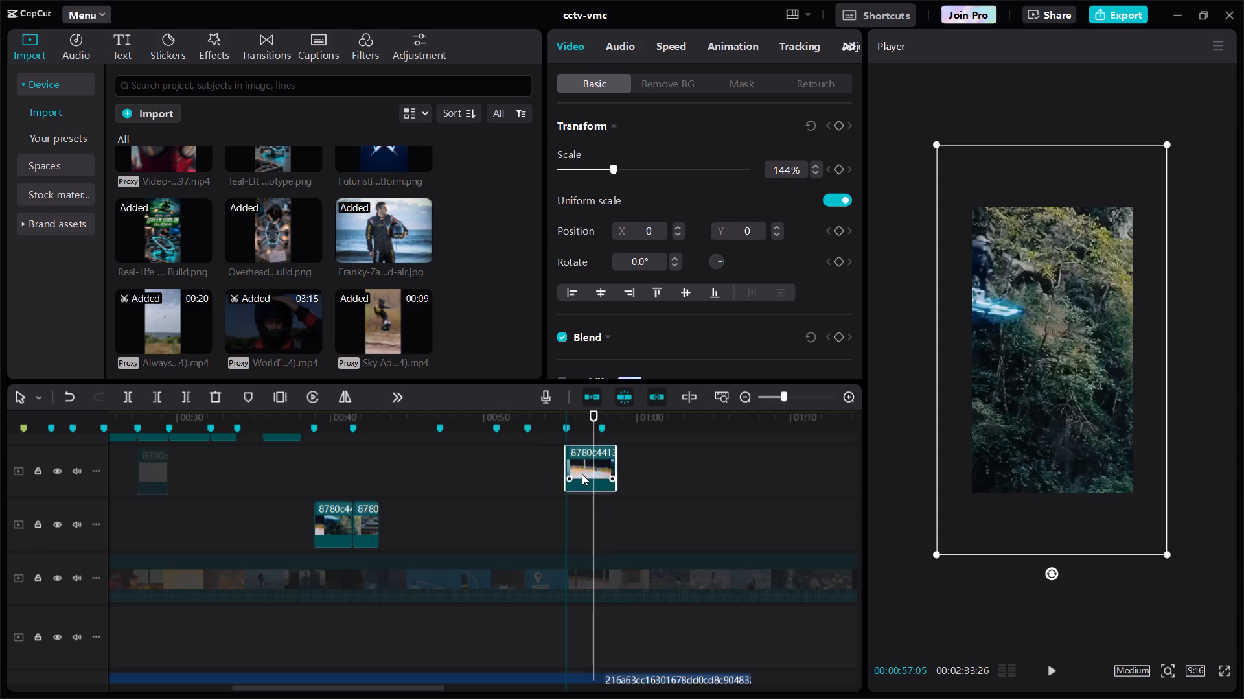
{"action": "left_click_drag", "start_coordinate": [582, 474], "coordinate": [584, 474]}
{"action": "left_click", "coordinate": [570, 413]}
{"action": "key", "text": "space"}
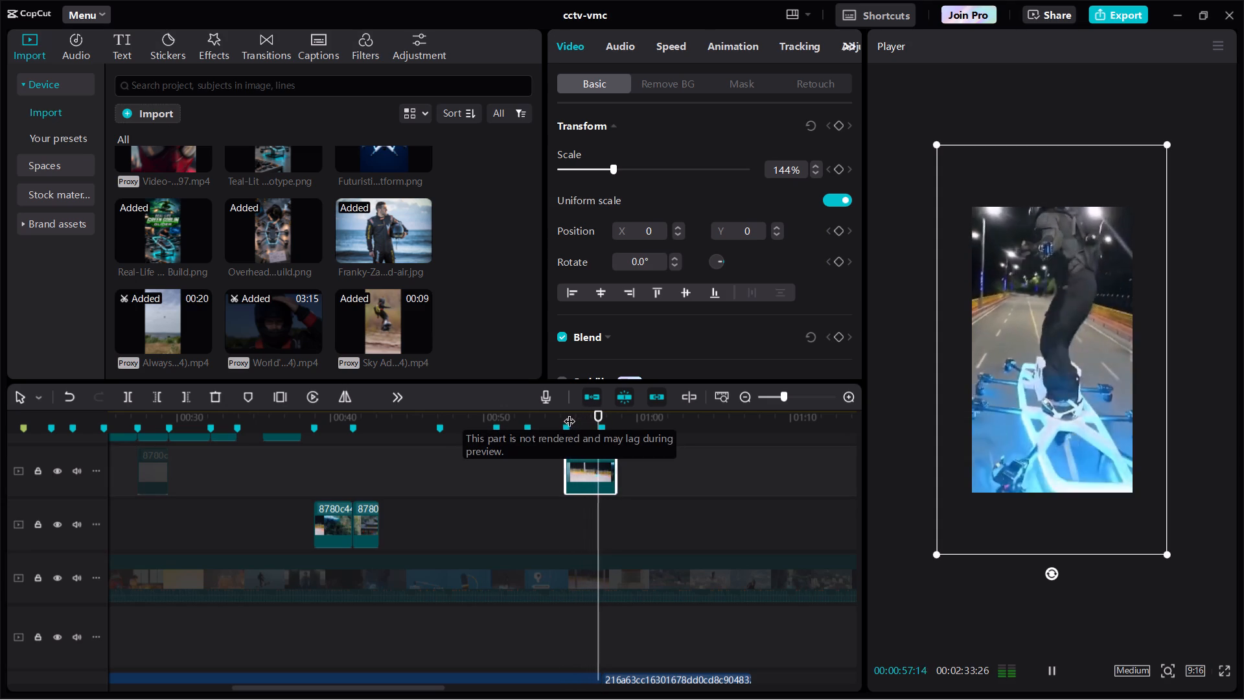
Cut off the night-road clip's forest tail at 00:00:57:16 and slide the clip so it ends at the next marker.
{"action": "key", "text": "space"}
{"action": "key", "text": "ctrl+plus"}
{"action": "key", "text": "ctrl+plus"}
{"action": "key", "text": "ctrl+plus"}
{"action": "key", "text": "ctrl+plus"}
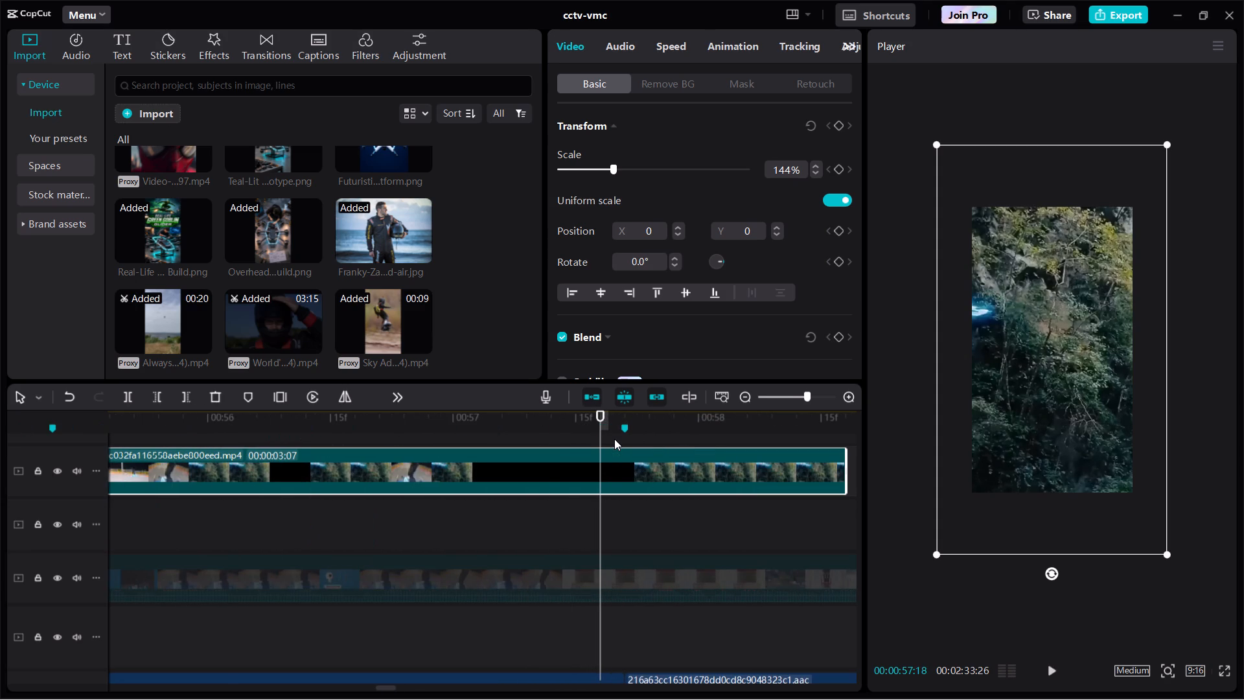
{"action": "left_click", "coordinate": [600, 531]}
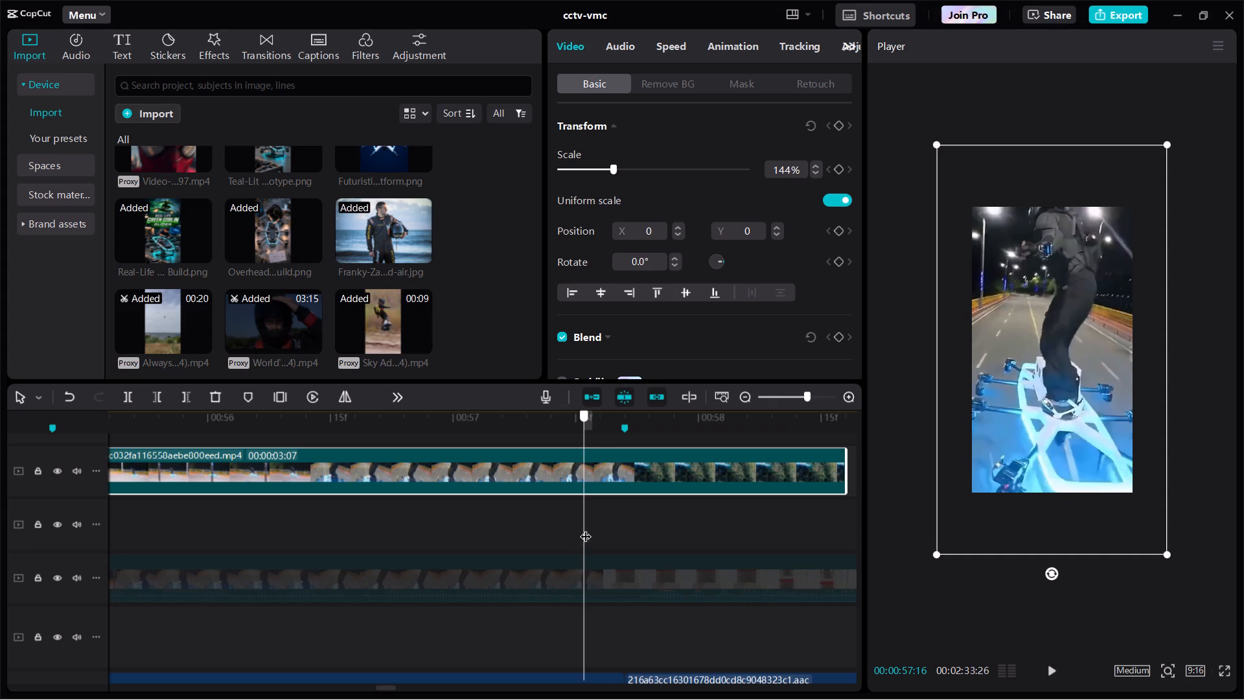
{"action": "key", "text": "w"}
{"action": "left_click_drag", "start_coordinate": [552, 496], "coordinate": [559, 484]}
{"action": "left_click_drag", "start_coordinate": [559, 484], "coordinate": [595, 485]}
Extend the night-road clip's start back to the 00:00:55:11 marker for a 00:00:02:10 duration and place the playhead at that marker.
{"action": "scroll", "coordinate": [595, 485], "scroll_direction": "down", "scroll_amount": 1, "text": "ctrl"}
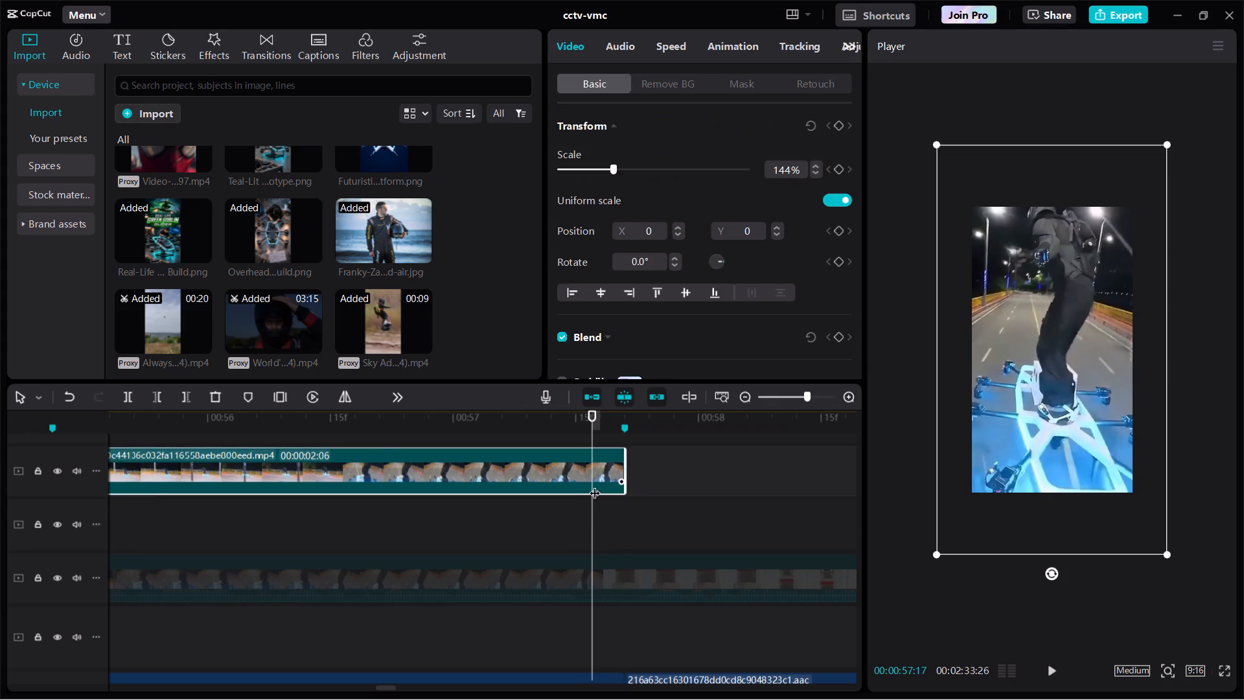
{"action": "scroll", "coordinate": [595, 485], "scroll_direction": "down", "scroll_amount": 2, "text": "ctrl"}
{"action": "left_click_drag", "start_coordinate": [156, 452], "coordinate": [155, 452]}
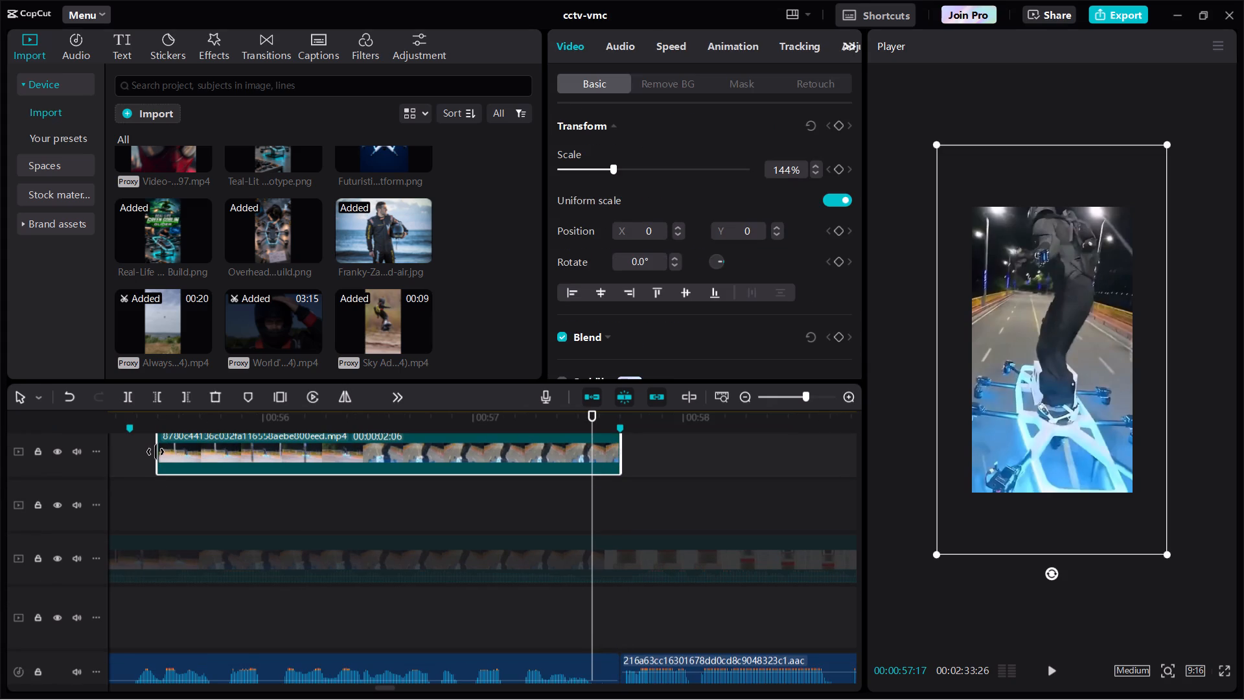
{"action": "left_click_drag", "start_coordinate": [155, 452], "coordinate": [133, 452]}
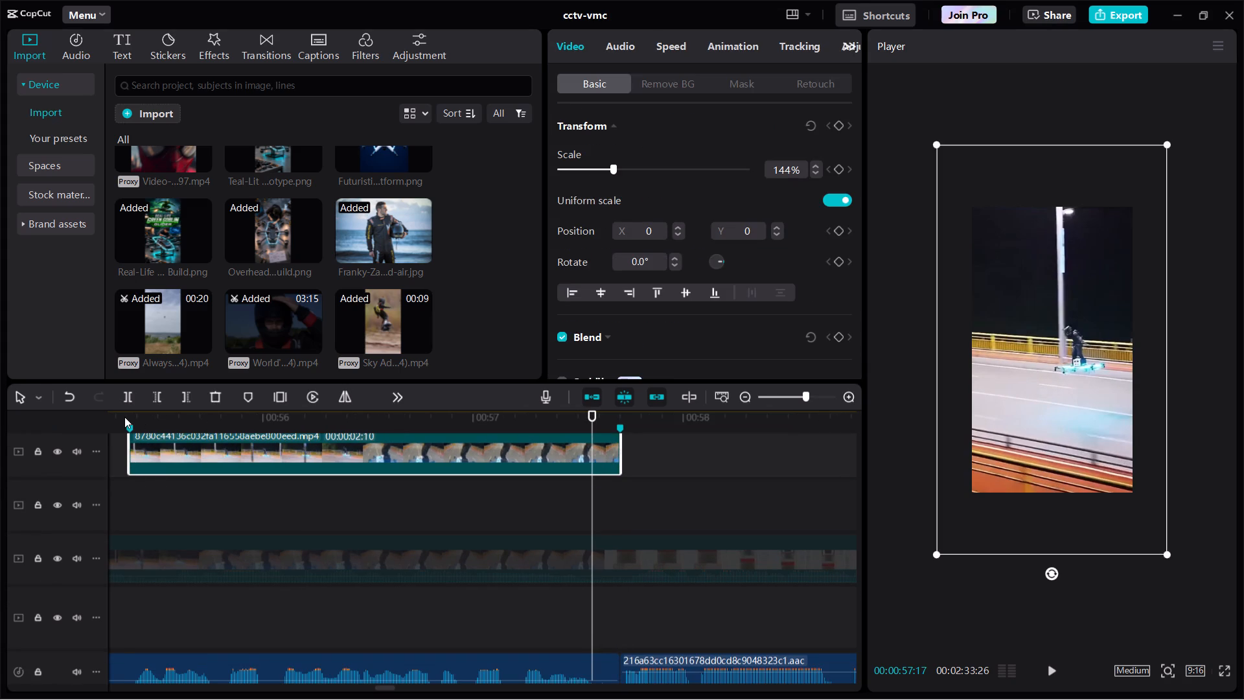
{"action": "double_click", "coordinate": [124, 417]}
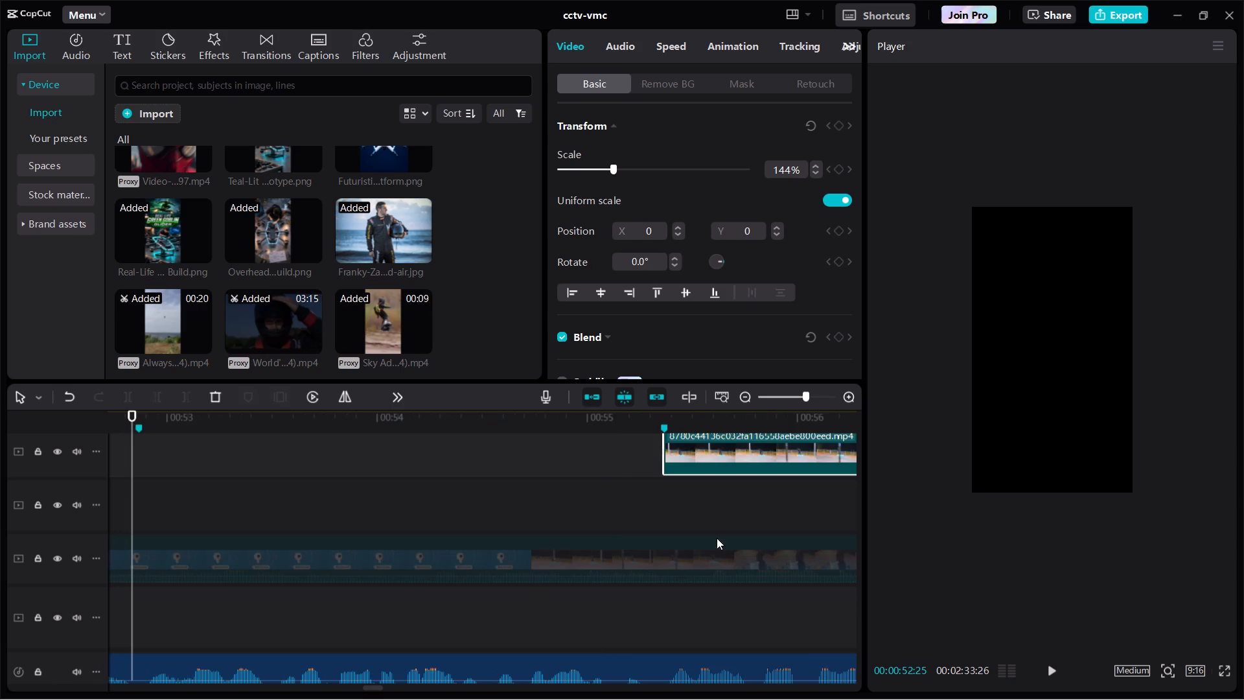
{"action": "double_click", "coordinate": [669, 502]}
Move the night-road clip up to the track holding the Sky Adventure clips, still starting at 00:00:55:11.
{"action": "key", "text": "ctrl+minus"}
{"action": "key", "text": "ctrl+minus"}
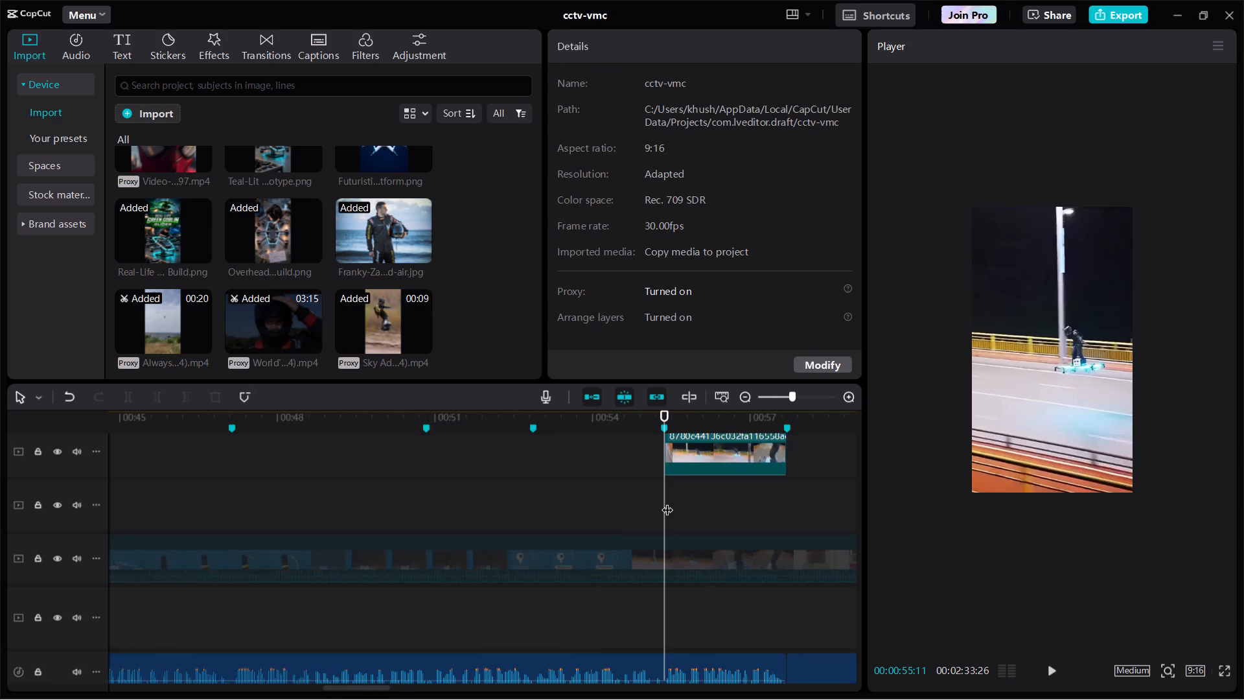
{"action": "key", "text": "ctrl+minus"}
{"action": "left_click", "coordinate": [687, 446]}
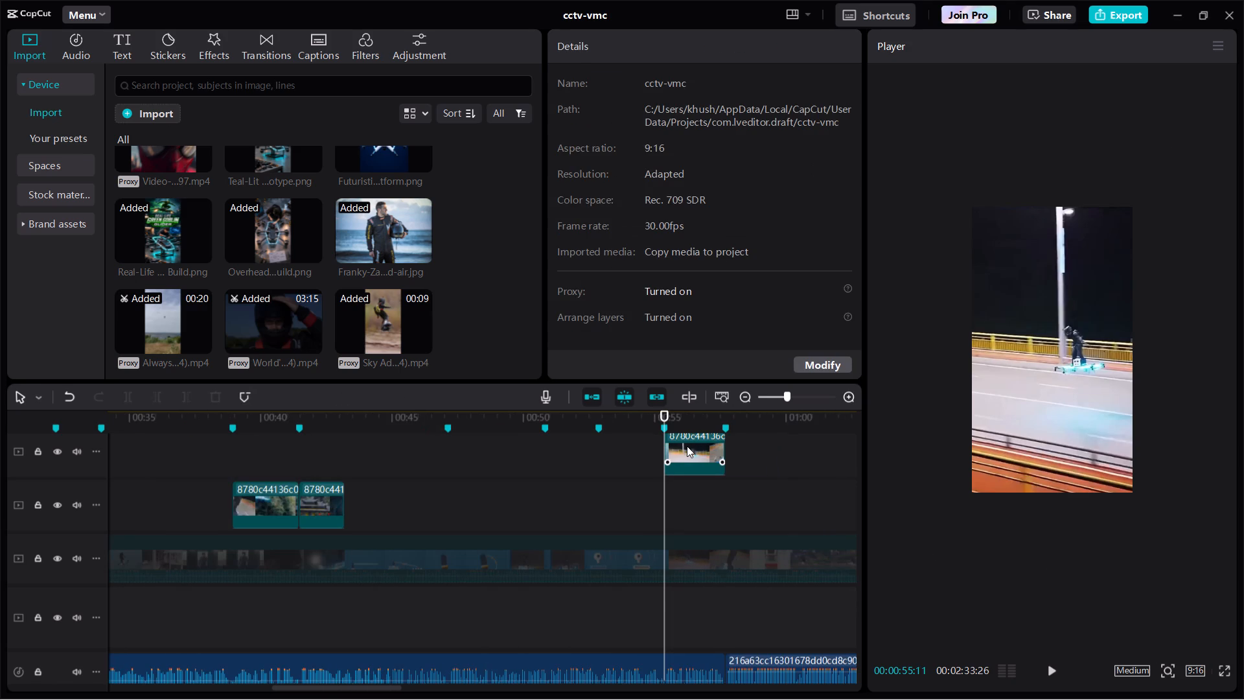
{"action": "scroll", "coordinate": [687, 446], "scroll_direction": "up", "scroll_amount": 1}
{"action": "scroll", "coordinate": [687, 446], "scroll_direction": "down", "scroll_amount": 2, "text": "ctrl"}
{"action": "left_click_drag", "start_coordinate": [688, 514], "coordinate": [684, 488]}
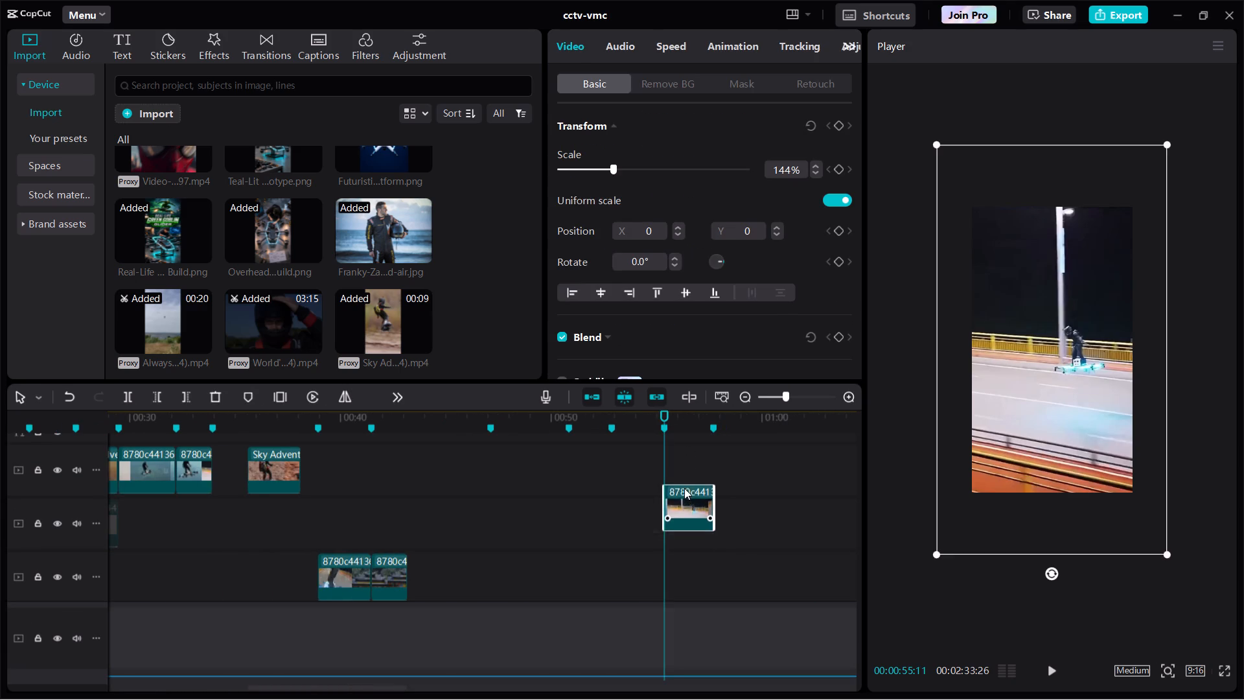
{"action": "left_click_drag", "start_coordinate": [684, 488], "coordinate": [684, 474]}
Move the two adjoining 8780c44136 clips starting around 00:00:39 up to the Sky Adventure track at the same time position and disable them.
{"action": "left_click_drag", "start_coordinate": [325, 541], "coordinate": [367, 565]}
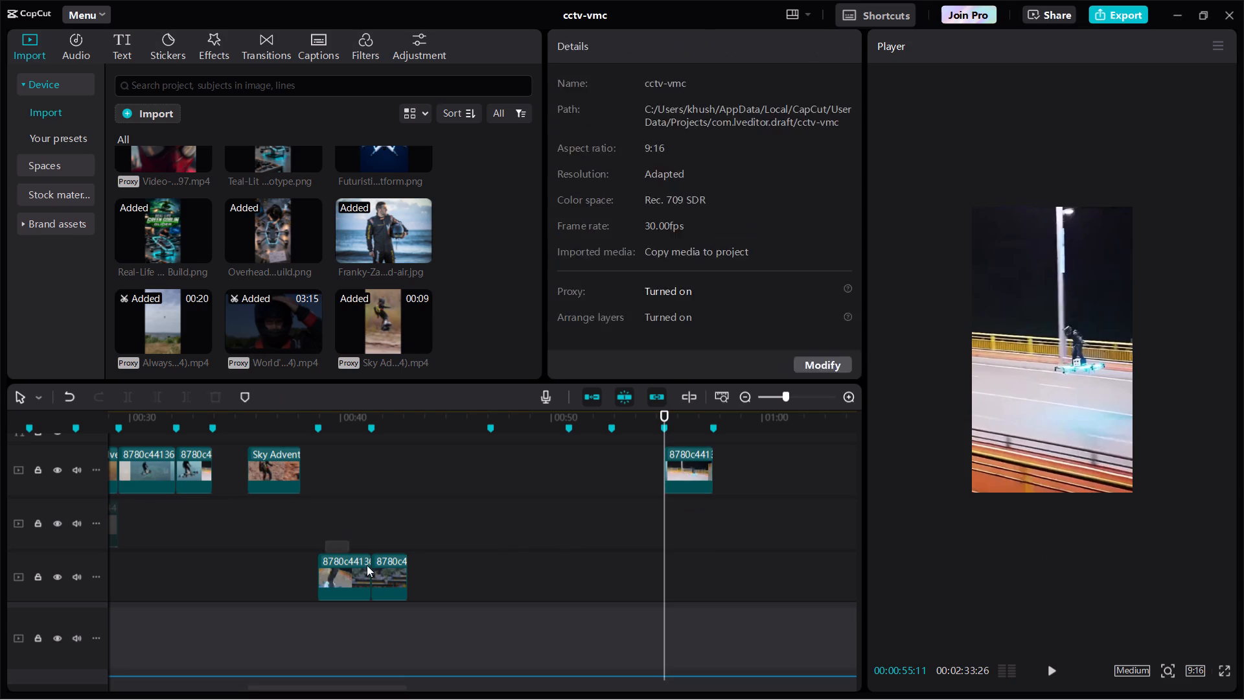
{"action": "left_click_drag", "start_coordinate": [367, 565], "coordinate": [377, 574]}
{"action": "left_click_drag", "start_coordinate": [377, 574], "coordinate": [379, 465]}
{"action": "scroll", "coordinate": [379, 465], "scroll_direction": "up", "scroll_amount": 4}
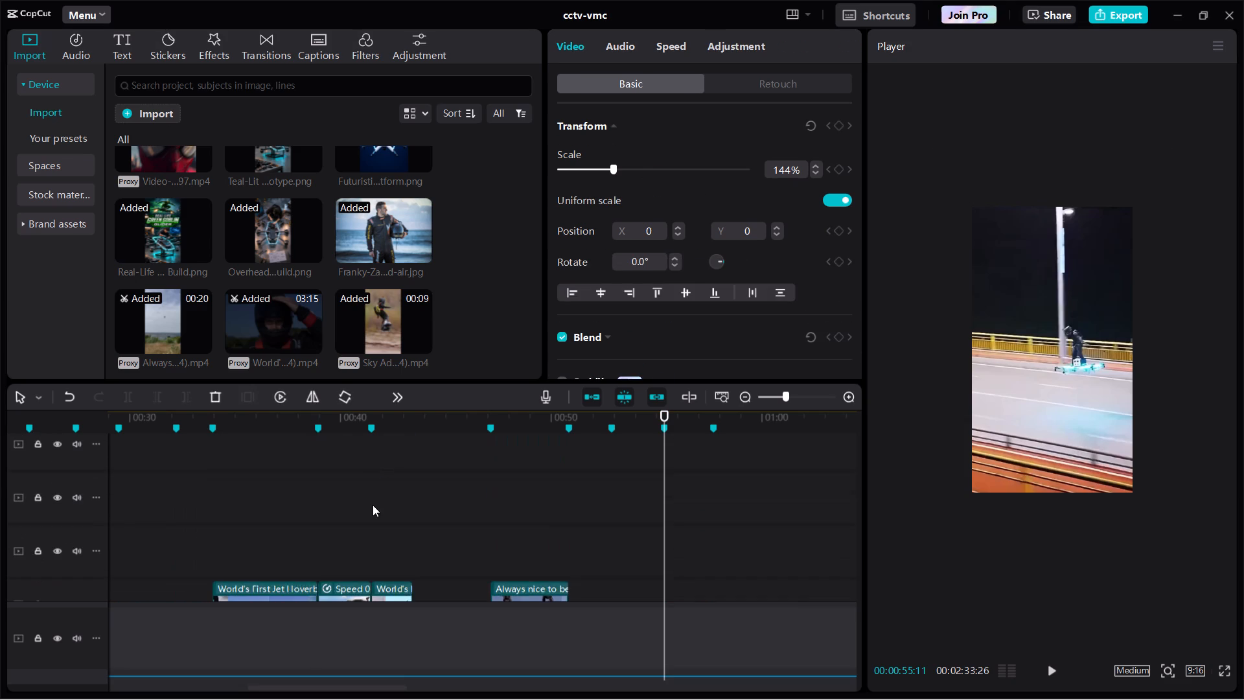
{"action": "scroll", "coordinate": [373, 505], "scroll_direction": "down", "scroll_amount": 1}
{"action": "key", "text": "d"}
{"action": "scroll", "coordinate": [467, 568], "scroll_direction": "down", "scroll_amount": 1}
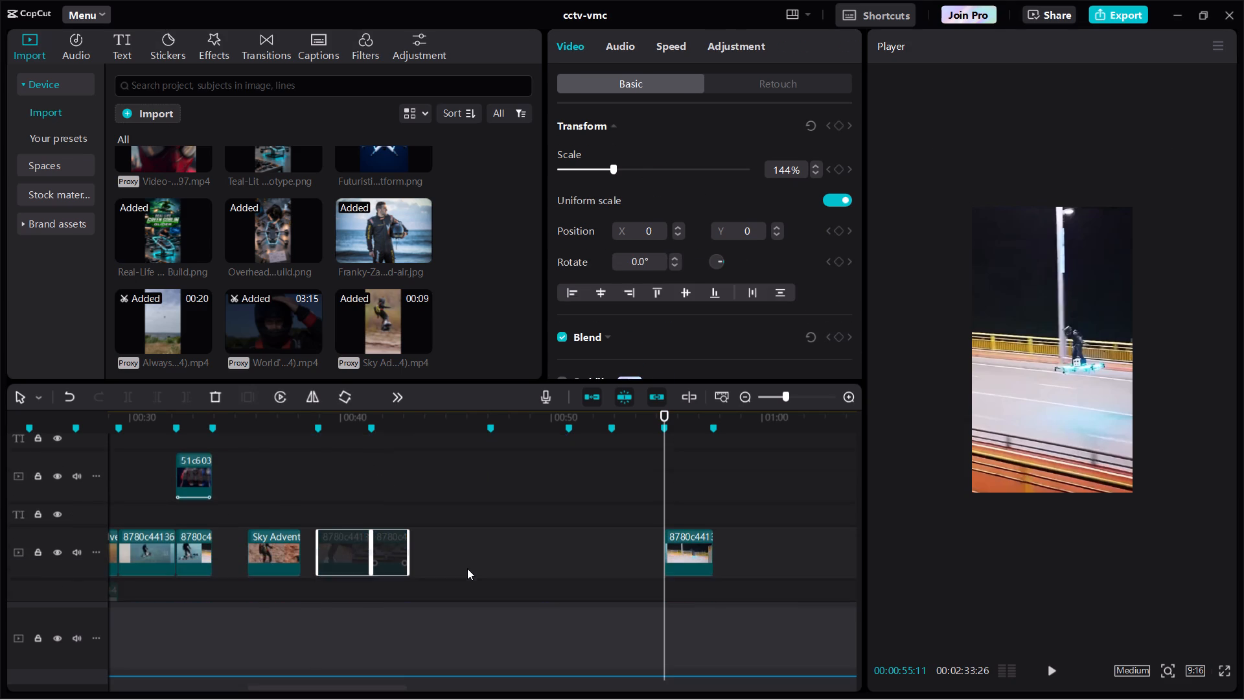
{"action": "scroll", "coordinate": [467, 568], "scroll_direction": "down", "scroll_amount": 1}
{"action": "key", "text": "d"}
{"action": "key", "text": "d"}
Play the sequence from 00:00:33:01 to check the jet hoverboard footage.
{"action": "left_click", "coordinate": [259, 483]}
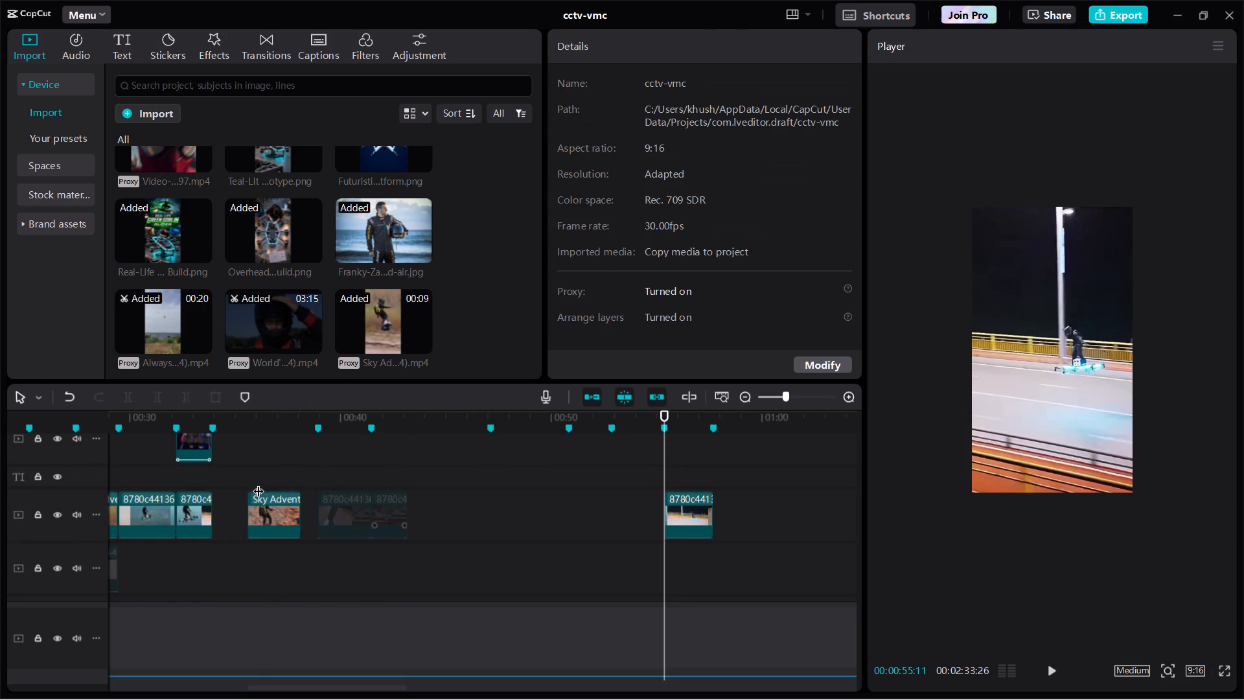
{"action": "left_click_drag", "start_coordinate": [259, 483], "coordinate": [241, 478]}
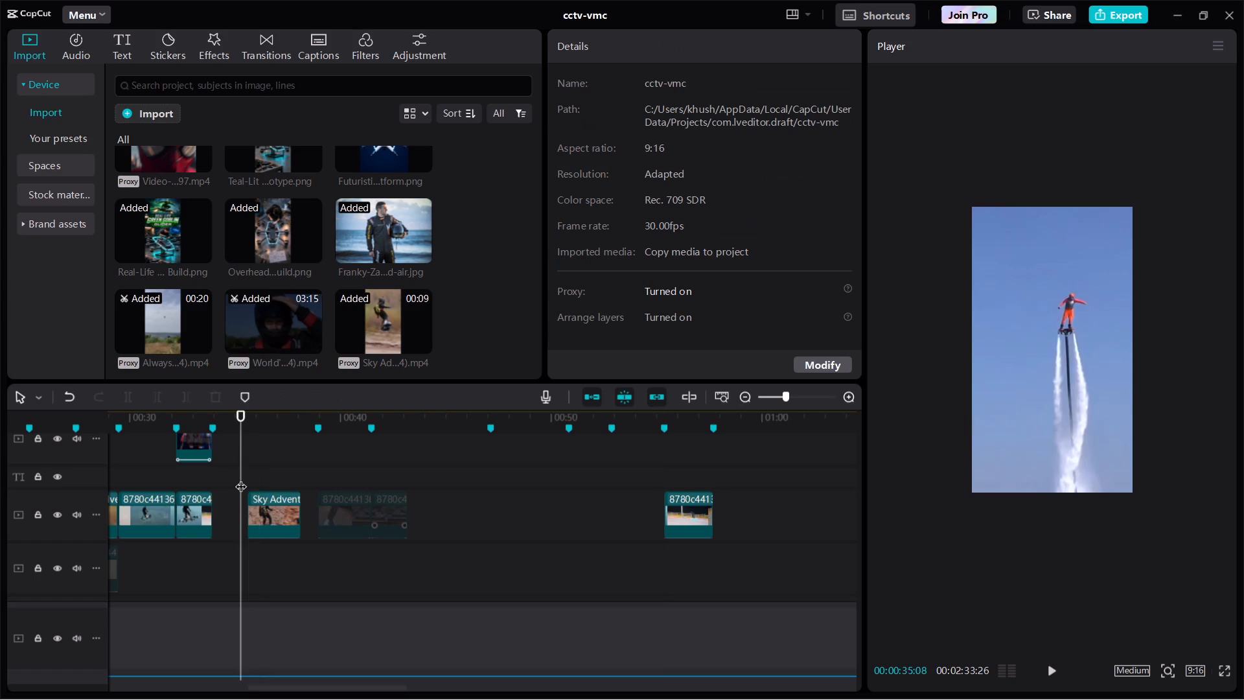
{"action": "scroll", "coordinate": [241, 478], "scroll_direction": "up", "scroll_amount": 1}
{"action": "left_click", "coordinate": [194, 479]}
{"action": "key", "text": "space"}
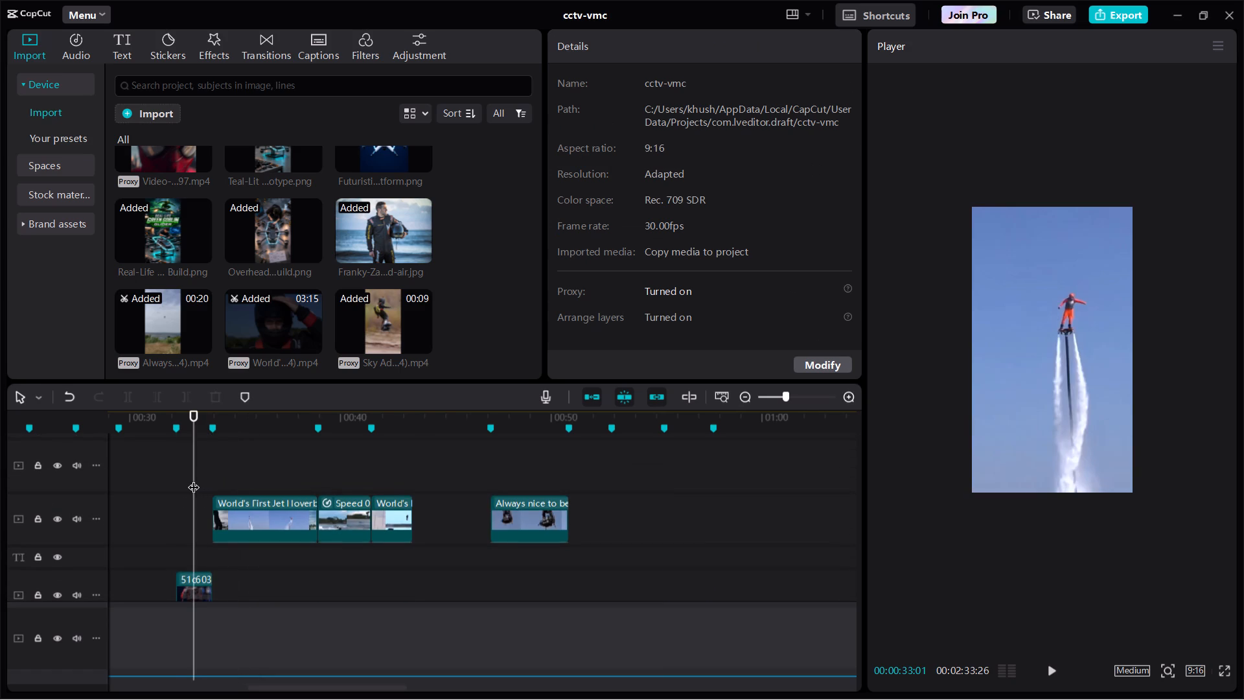
{"action": "key", "text": "space"}
{"action": "key", "text": "space"}
Move the Sky Adventure clip from around 00:00:36 to the 00:00:50:25 marker on the higher track holding the 51c603 clip.
{"action": "scroll", "coordinate": [259, 522], "scroll_direction": "down", "scroll_amount": 1}
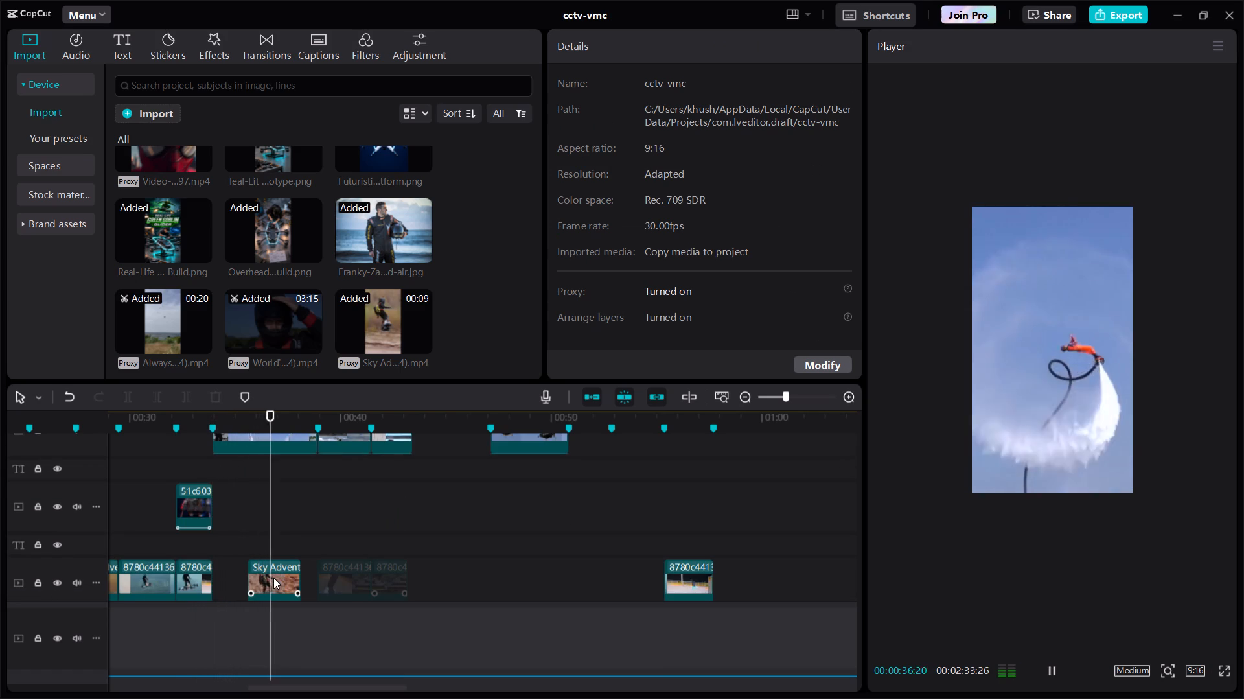
{"action": "left_click_drag", "start_coordinate": [269, 581], "coordinate": [652, 527]}
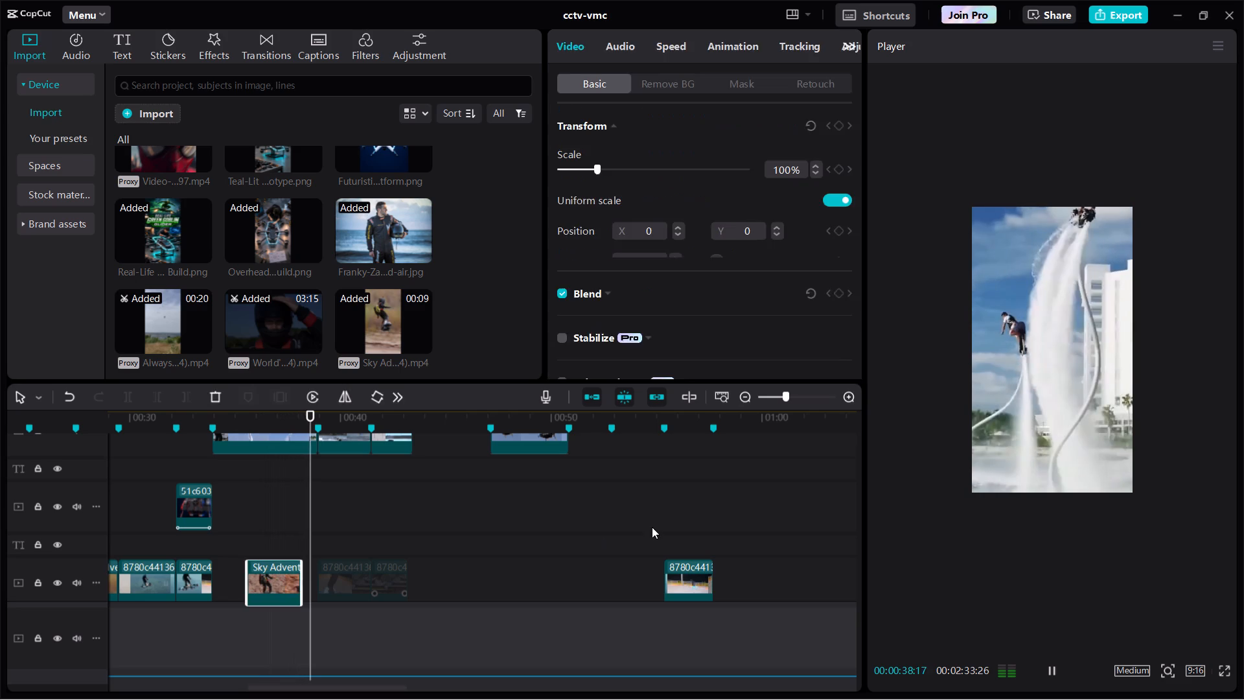
{"action": "left_click_drag", "start_coordinate": [652, 527], "coordinate": [593, 506]}
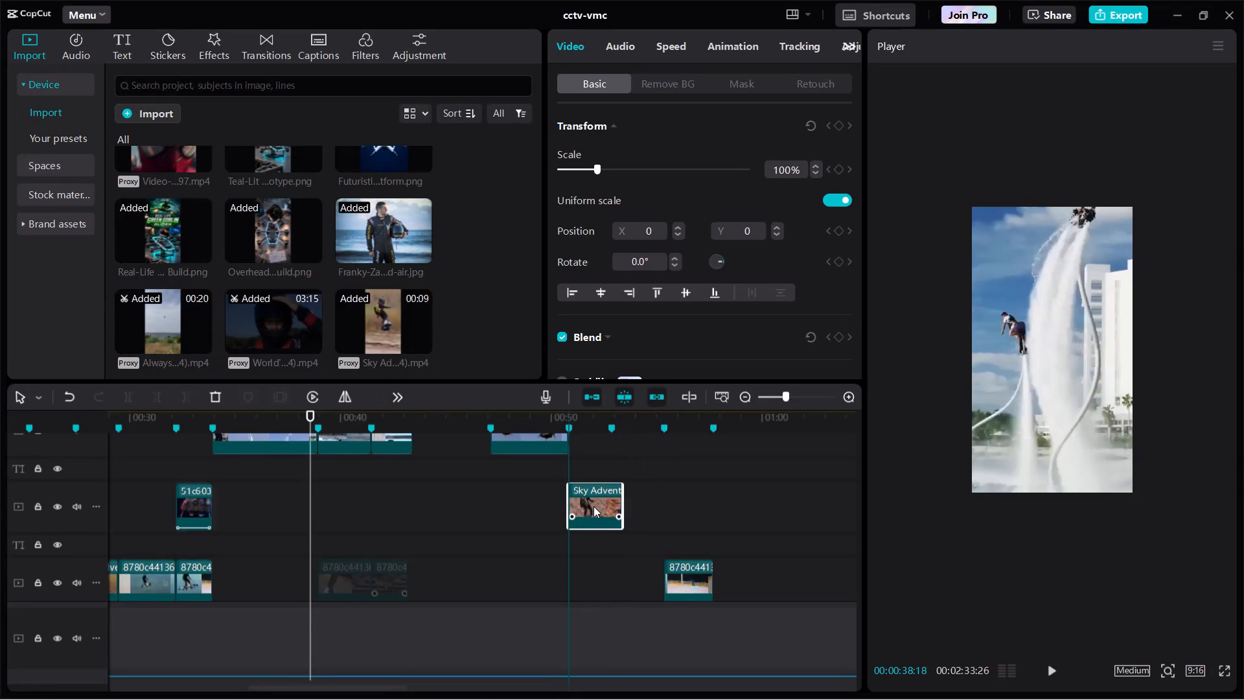
Play the sequence from around 00:00:25 to review the clips and remaining gaps, and jump ahead to 00:00:47:17.
{"action": "left_click", "coordinate": [494, 506]}
{"action": "left_click_drag", "start_coordinate": [494, 506], "coordinate": [394, 502]}
{"action": "key", "text": "space"}
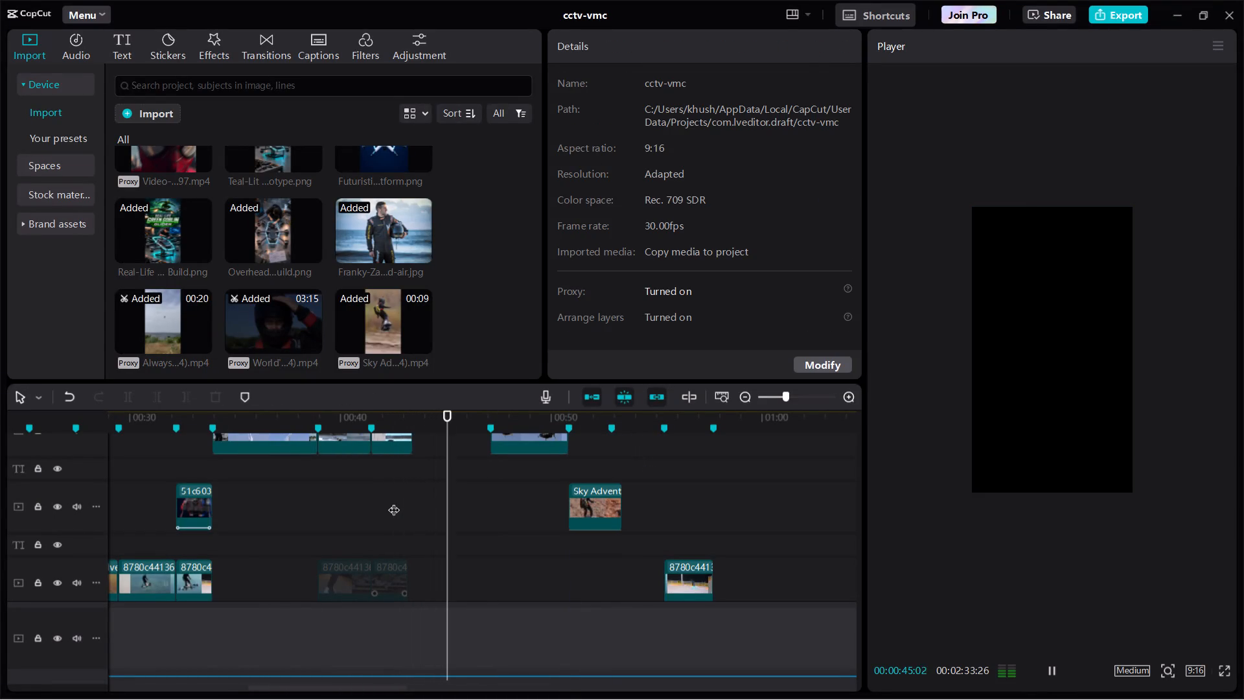
{"action": "scroll", "coordinate": [382, 515], "scroll_direction": "right", "scroll_amount": 1}
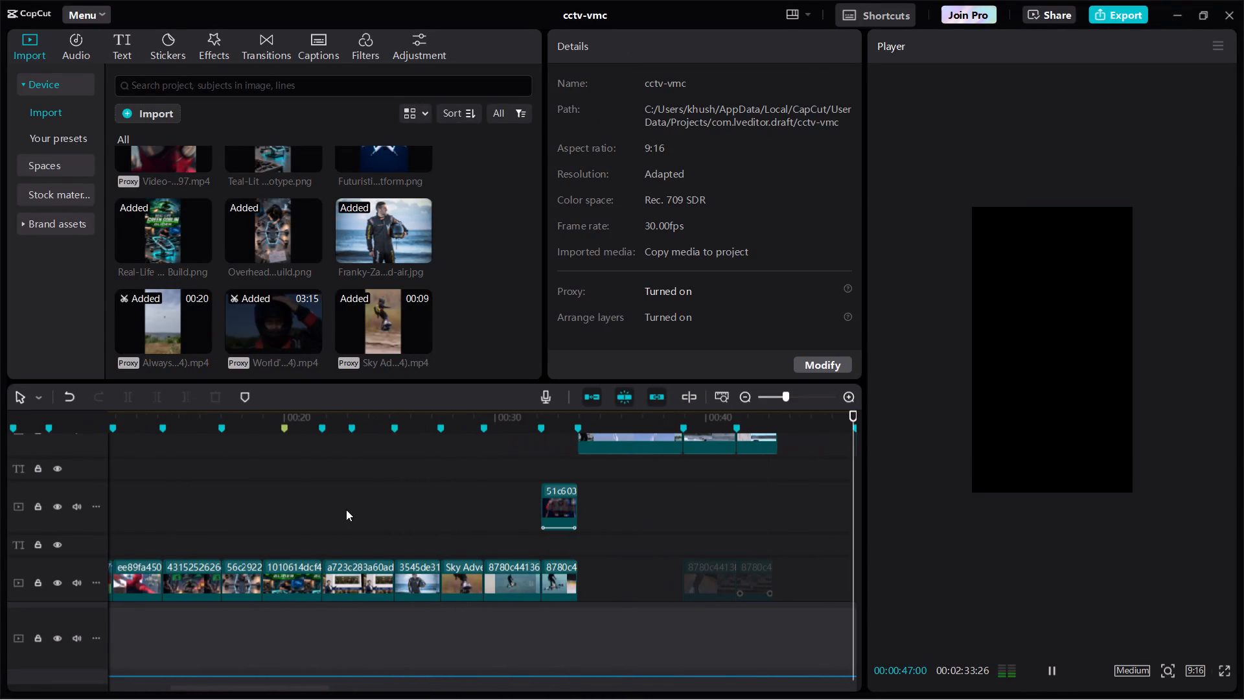
{"action": "left_click", "coordinate": [346, 509]}
{"action": "left_click_drag", "start_coordinate": [346, 509], "coordinate": [400, 511]}
{"action": "key", "text": "space"}
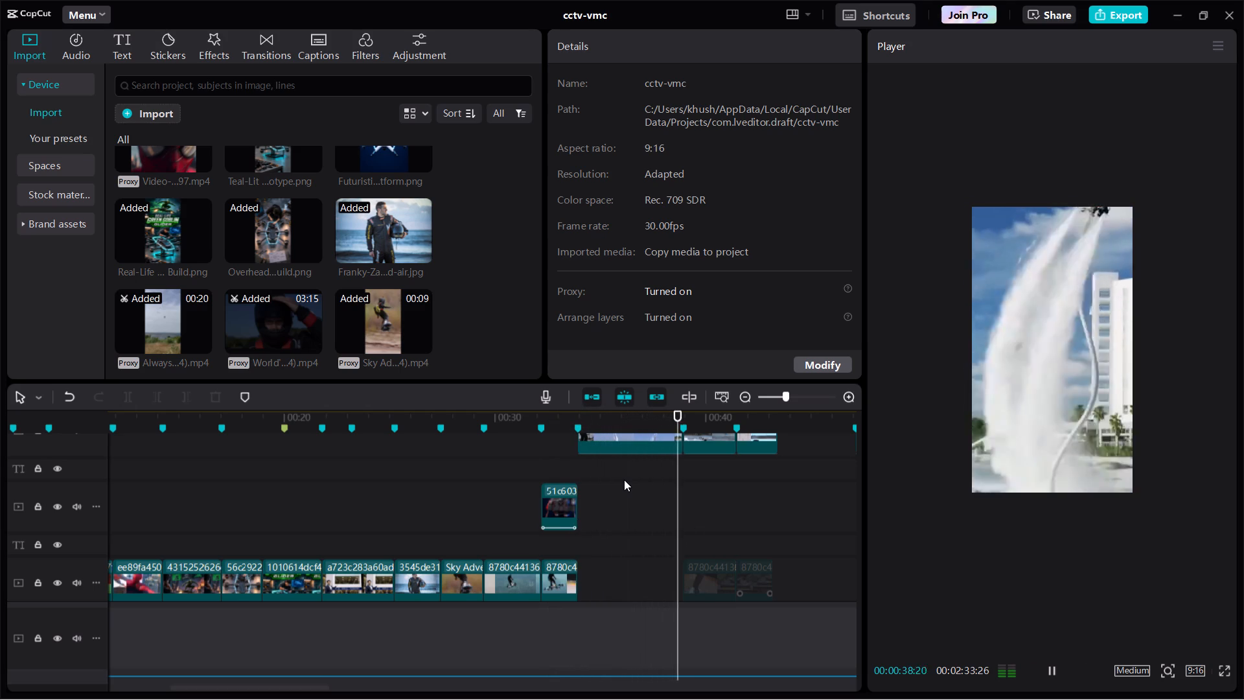
{"action": "scroll", "coordinate": [624, 480], "scroll_direction": "left", "scroll_amount": 1}
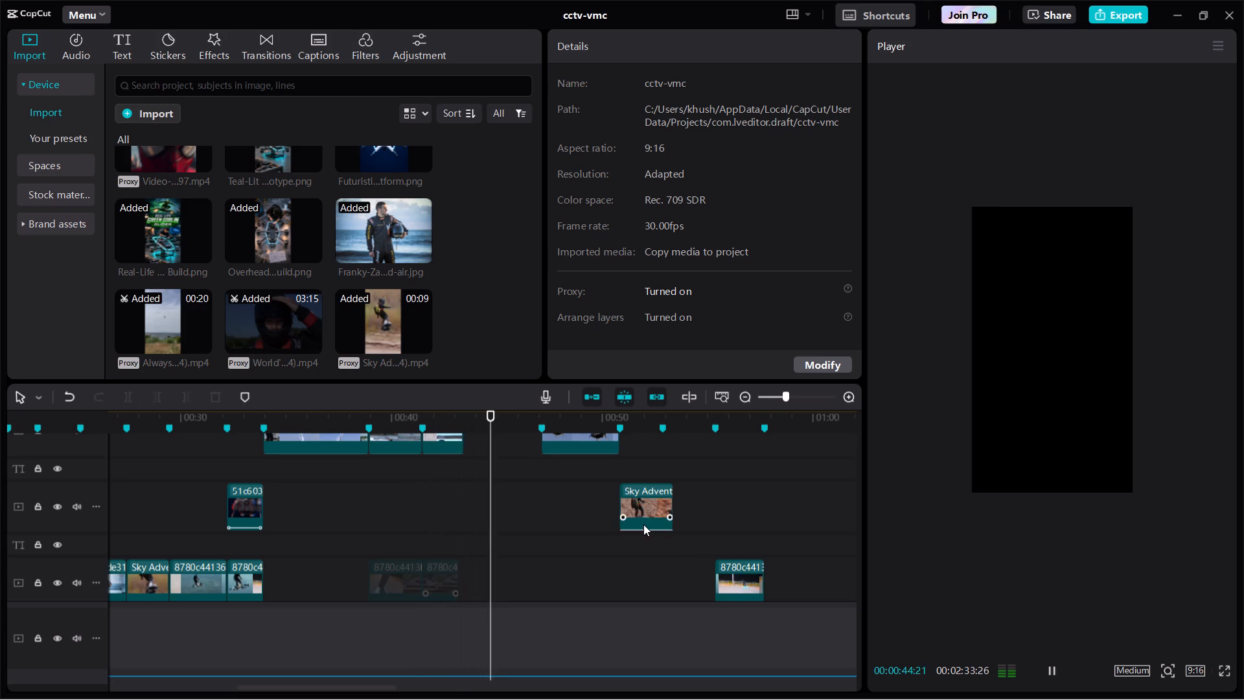
{"action": "left_click", "coordinate": [551, 512]}
Switch to ChatGPT in Brave and submit the prompt "png transparent of automatic thrust-vectoring system".
{"action": "key", "text": "alt+Tab"}
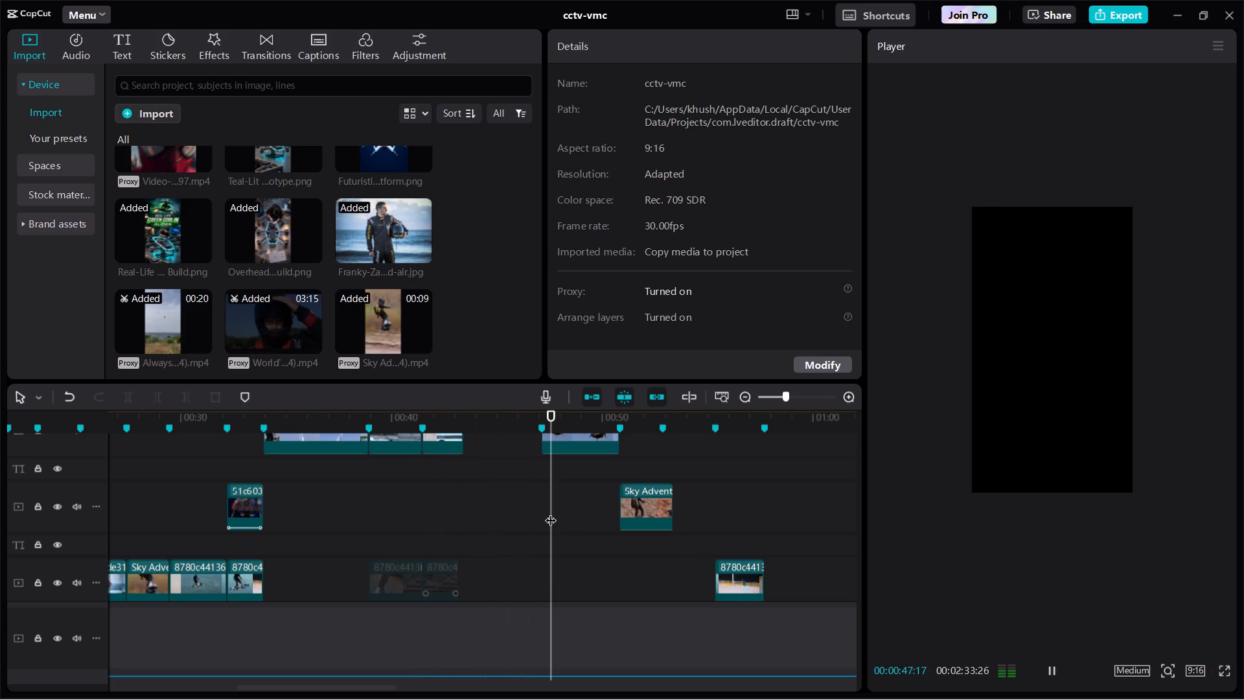
{"action": "key", "text": "alt+Tab"}
{"action": "key", "text": "alt+Tab"}
{"action": "key", "text": "Return"}
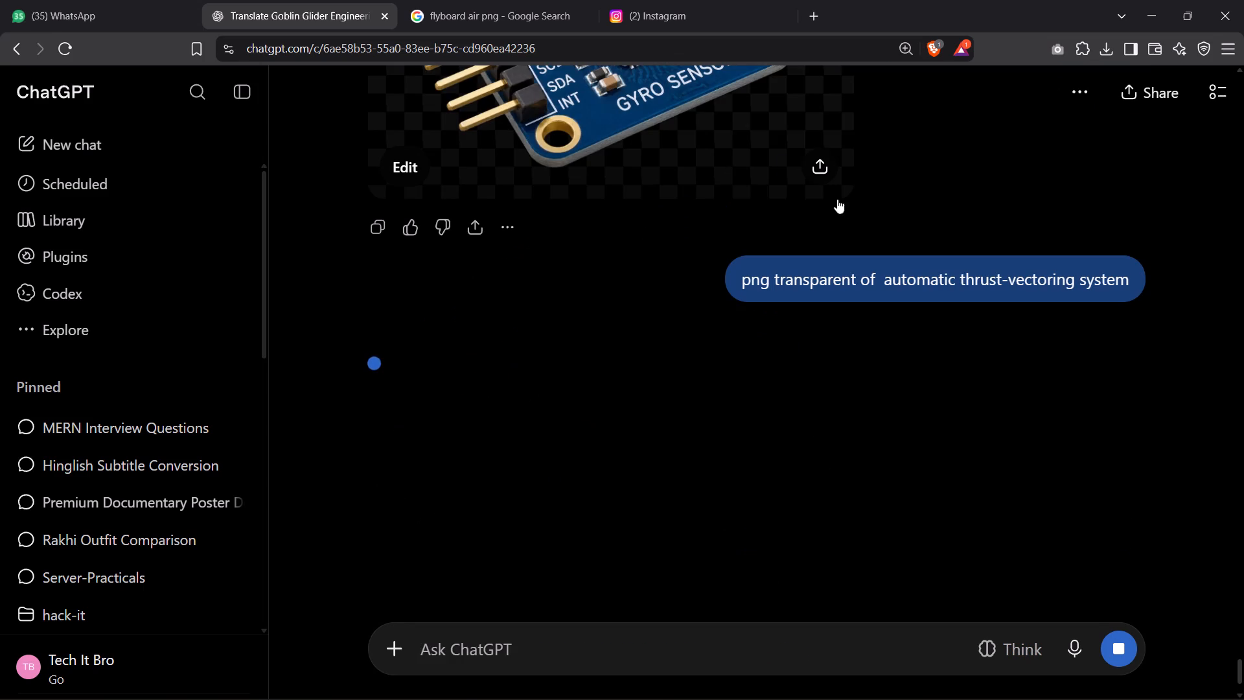
Download the generated Blue MPU-6050 Gyro Sensor Module image and close its sharing view.
{"action": "left_click", "coordinate": [823, 174]}
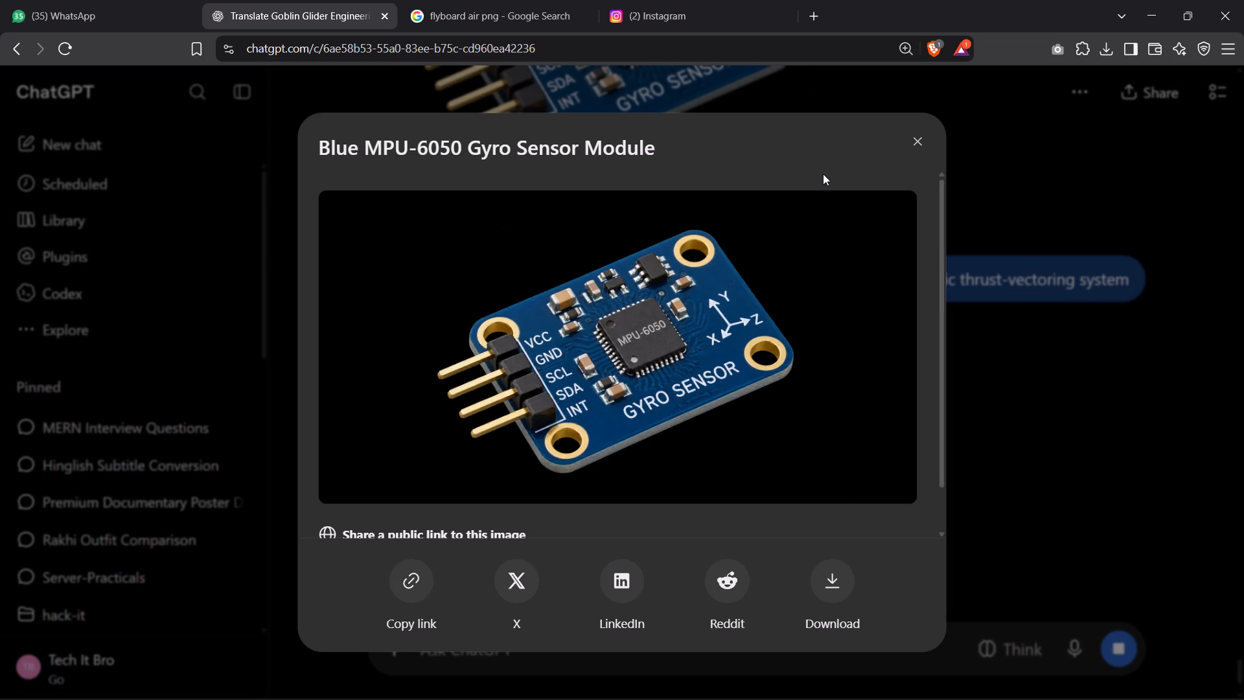
{"action": "left_click", "coordinate": [842, 590]}
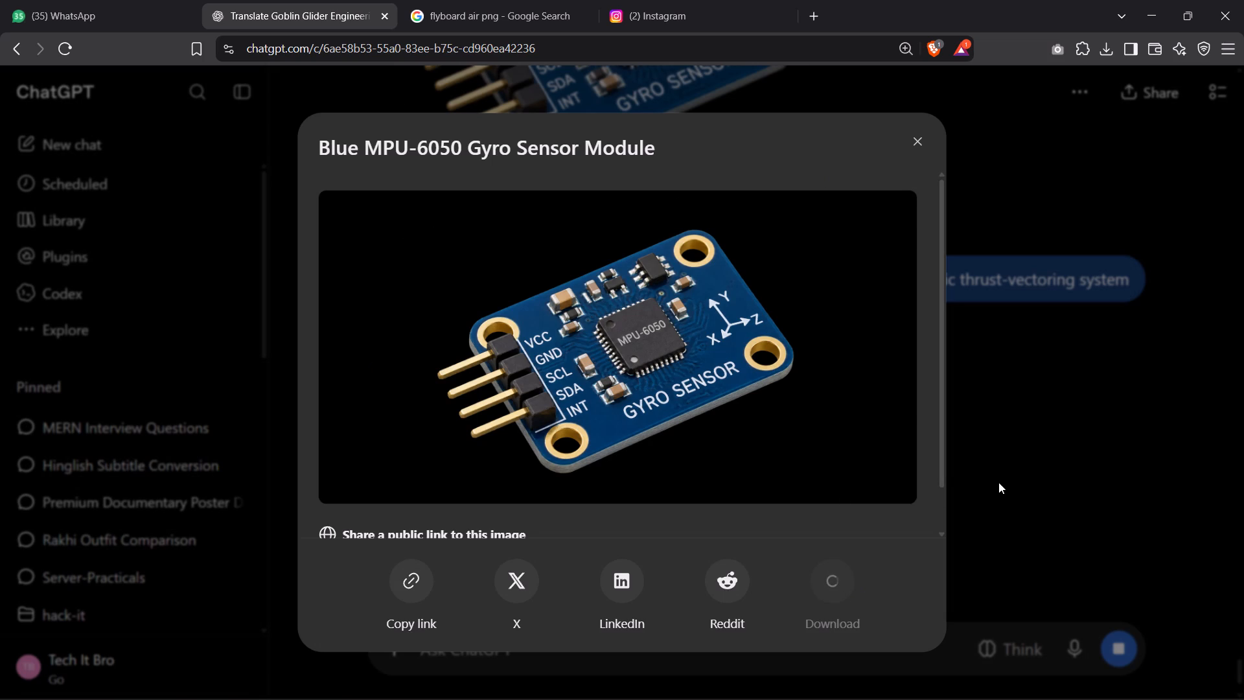
{"action": "left_click", "coordinate": [998, 482]}
{"action": "scroll", "coordinate": [998, 482], "scroll_direction": "down", "scroll_amount": 1}
Switch back to CapCut and play on through the moved Sky Adventure clip after 00:00:50:25.
{"action": "key", "text": "alt+Tab"}
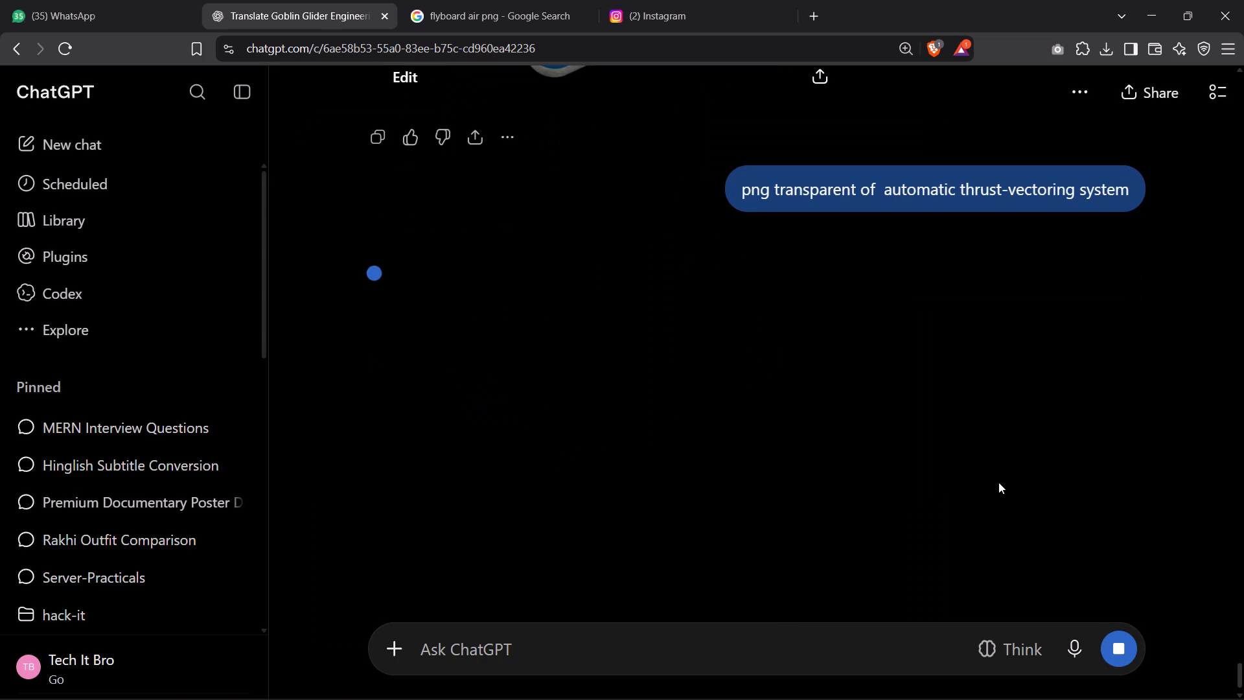
{"action": "key", "text": "alt+Tab"}
{"action": "key", "text": "alt+Tab"}
{"action": "key", "text": "space"}
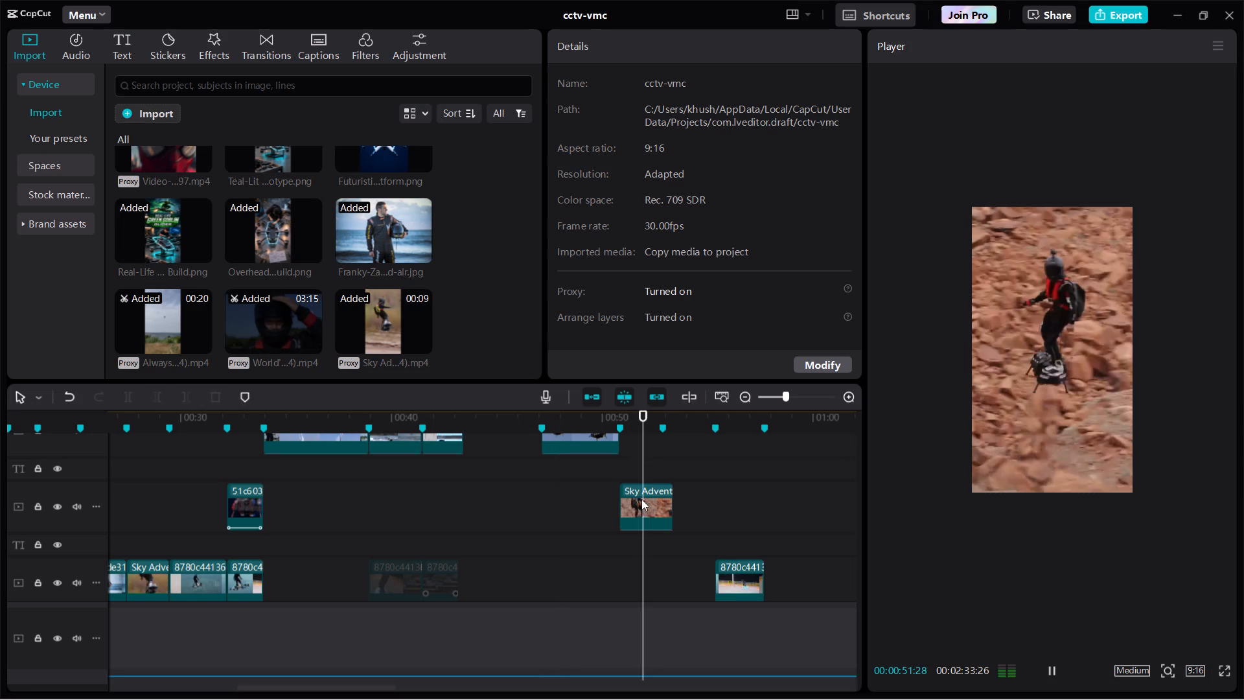
Move the Sky Adventure clip up to the World's First Jet Hoverboard track, starting one marker later, and trim its end at 00:00:55:11.
{"action": "left_click_drag", "start_coordinate": [641, 506], "coordinate": [684, 517]}
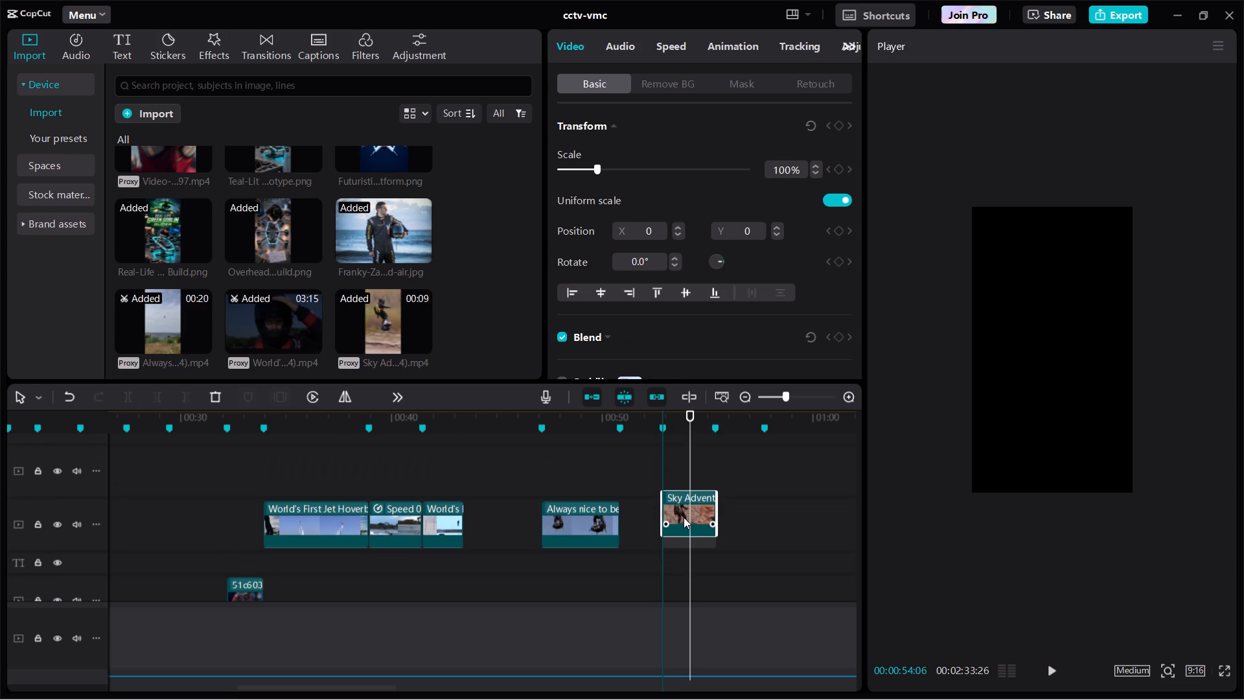
{"action": "left_click", "coordinate": [715, 414]}
{"action": "key", "text": "w"}
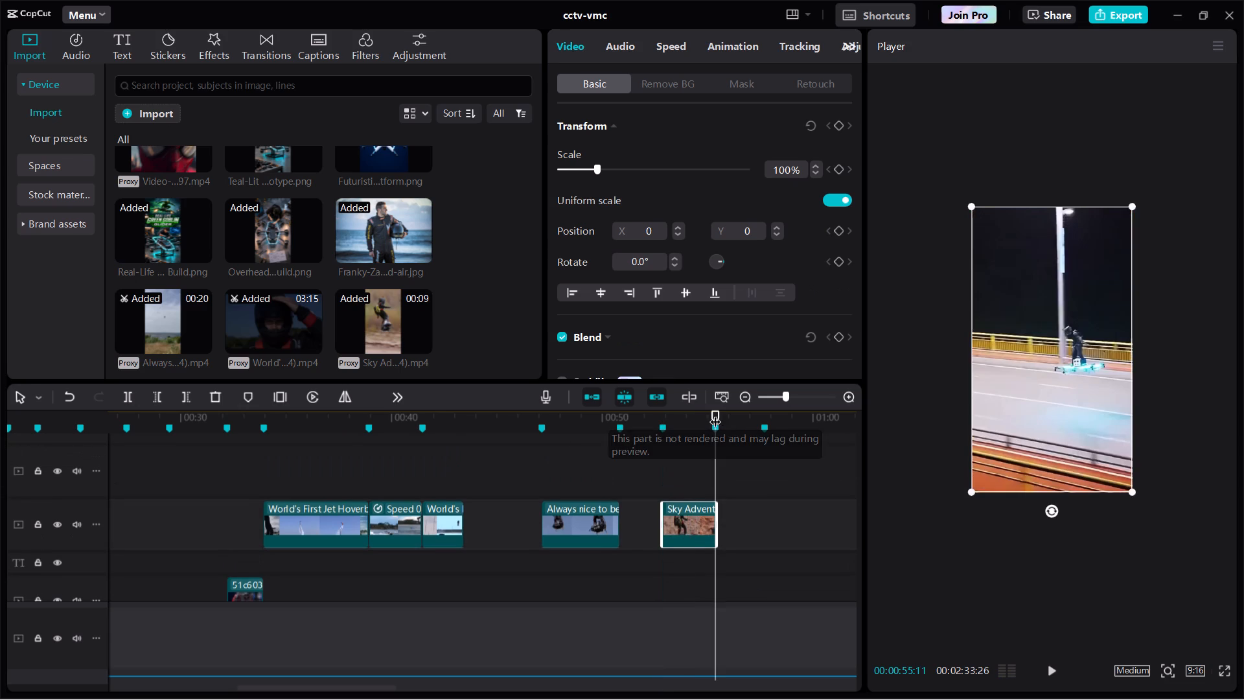
Move the 8780c44 night-road clip onto the same track, directly after the Sky Adventure clip at 00:00:55:11.
{"action": "scroll", "coordinate": [715, 526], "scroll_direction": "down", "scroll_amount": 2}
{"action": "left_click_drag", "start_coordinate": [735, 532], "coordinate": [735, 429]}
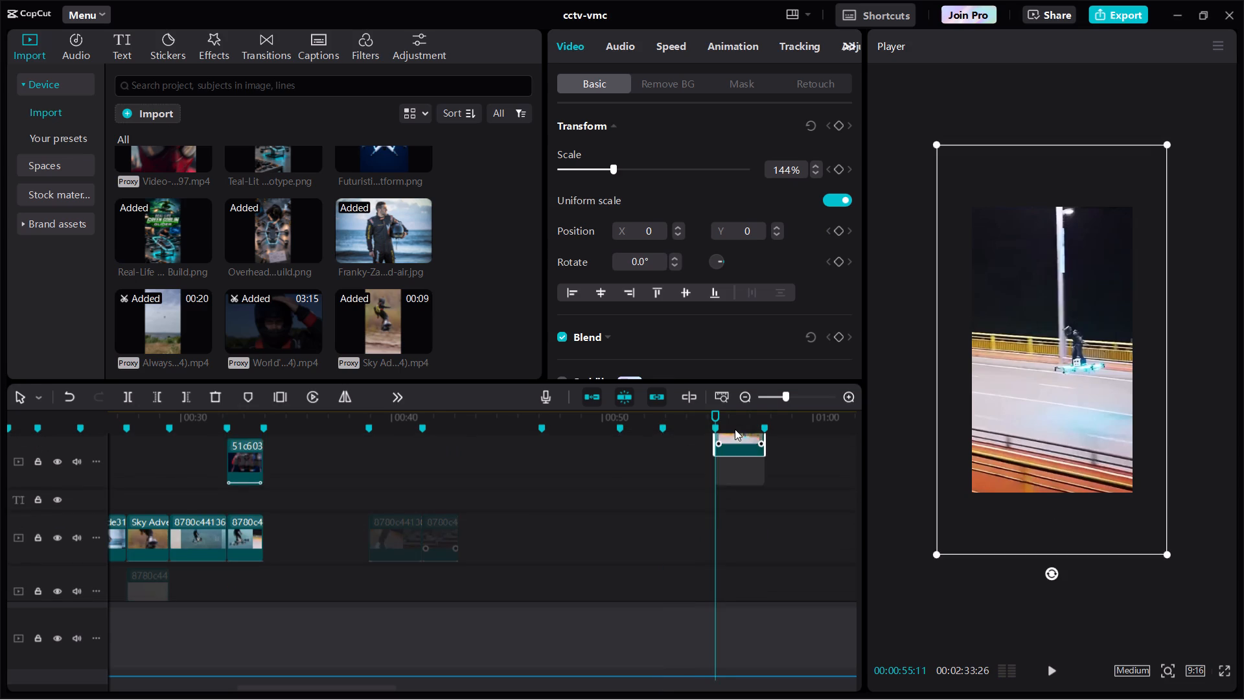
{"action": "left_click_drag", "start_coordinate": [735, 429], "coordinate": [736, 458]}
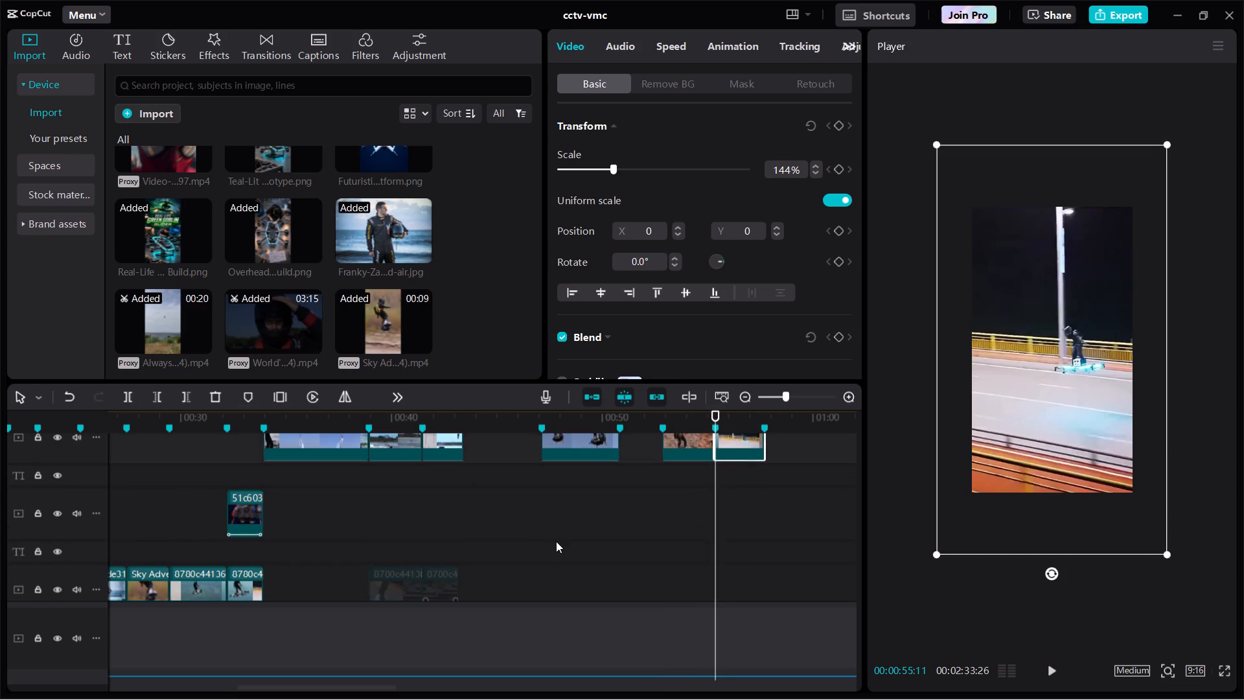
Move the two disabled 8780c44 clips around 00:00:40 down one track, keeping their timing.
{"action": "scroll", "coordinate": [556, 541], "scroll_direction": "right", "scroll_amount": 1}
{"action": "scroll", "coordinate": [556, 541], "scroll_direction": "down", "scroll_amount": 2, "text": "ctrl"}
{"action": "scroll", "coordinate": [662, 562], "scroll_direction": "left", "scroll_amount": 1}
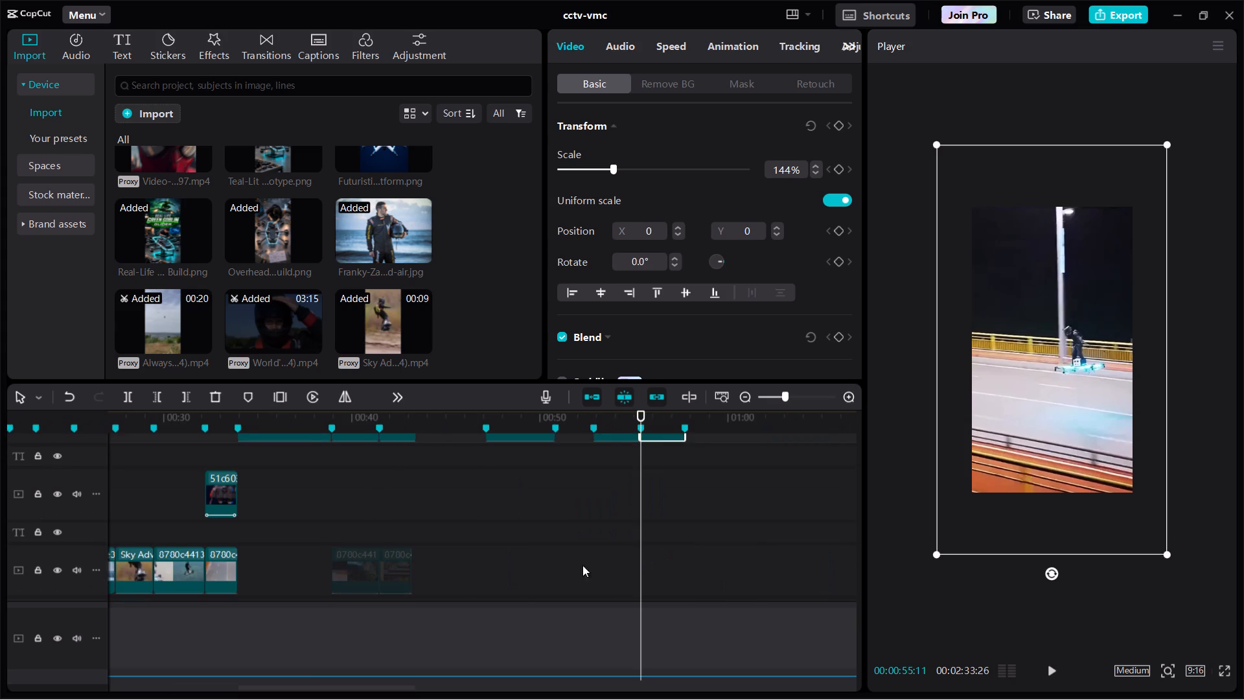
{"action": "scroll", "coordinate": [323, 580], "scroll_direction": "down", "scroll_amount": 1}
{"action": "left_click_drag", "start_coordinate": [292, 534], "coordinate": [482, 548]}
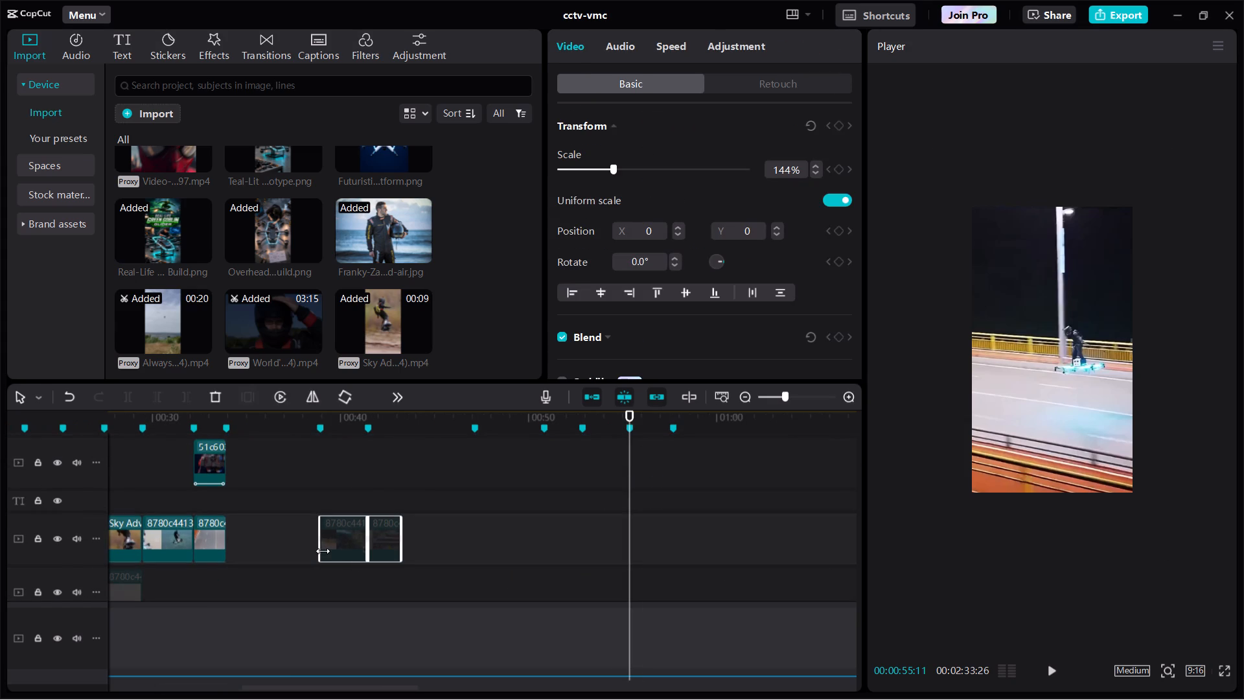
{"action": "left_click", "coordinate": [323, 551]}
{"action": "left_click_drag", "start_coordinate": [336, 548], "coordinate": [336, 607]}
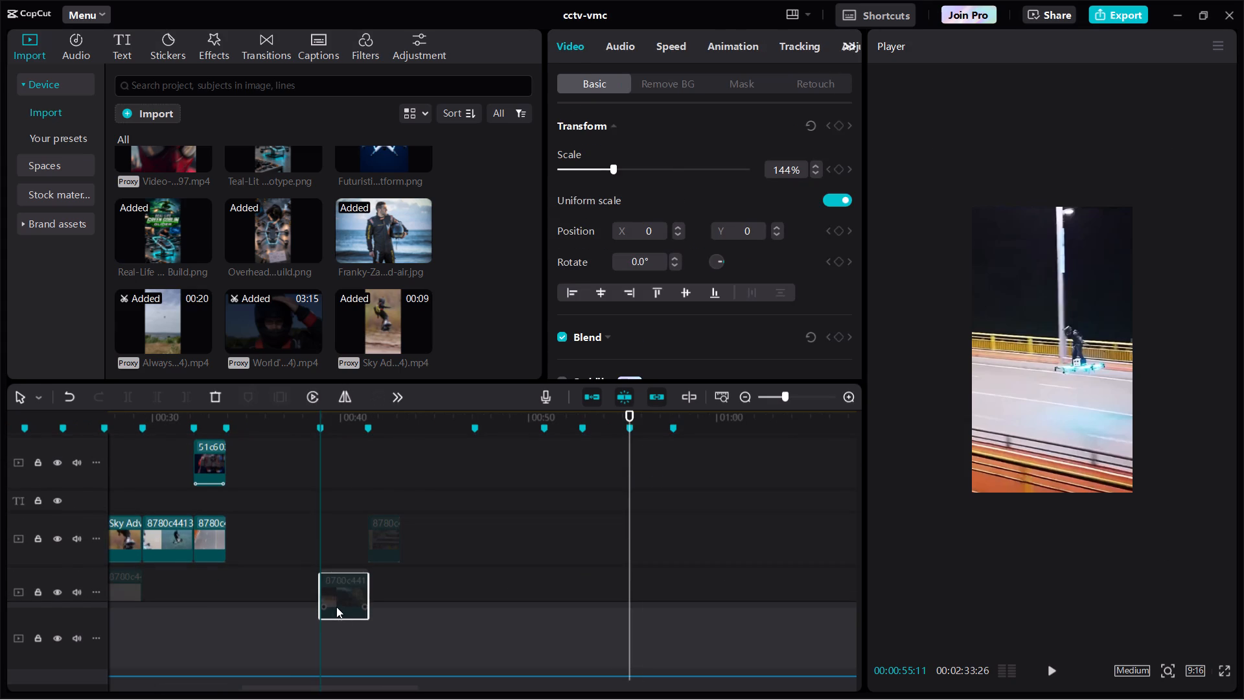
{"action": "left_click_drag", "start_coordinate": [380, 521], "coordinate": [380, 569]}
{"action": "scroll", "coordinate": [380, 569], "scroll_direction": "up", "scroll_amount": 1}
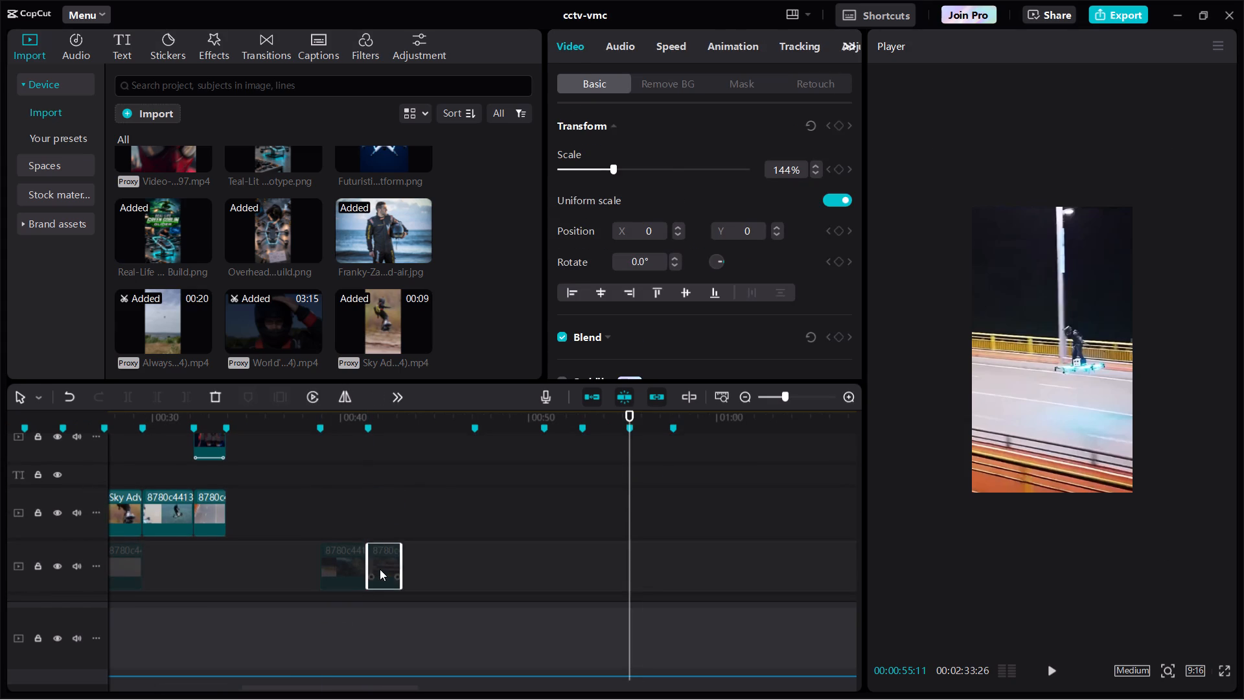
Move the World's First Jet Hoverboard, Always nice, Sky Adventure and night-road clips together down onto the track with the earlier clips.
{"action": "scroll", "coordinate": [380, 569], "scroll_direction": "up", "scroll_amount": 1}
{"action": "left_click_drag", "start_coordinate": [244, 472], "coordinate": [606, 445]}
{"action": "left_click", "coordinate": [606, 445]}
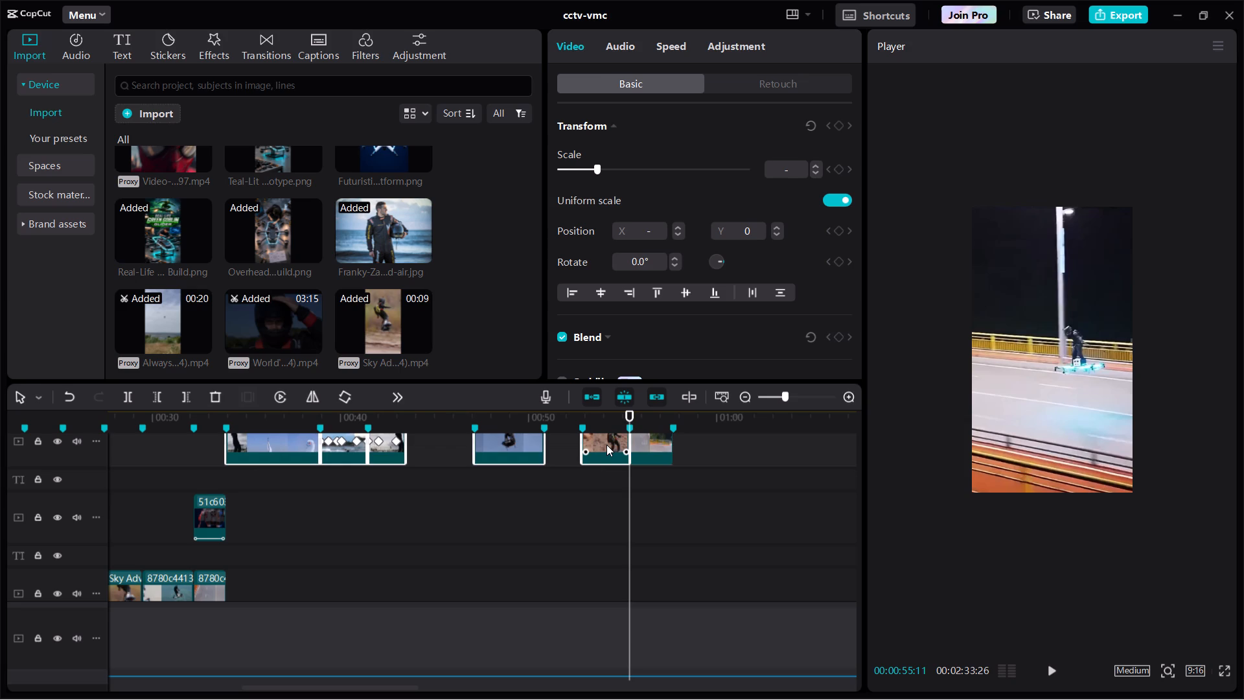
{"action": "left_click_drag", "start_coordinate": [711, 458], "coordinate": [256, 449]}
{"action": "left_click_drag", "start_coordinate": [256, 449], "coordinate": [255, 601]}
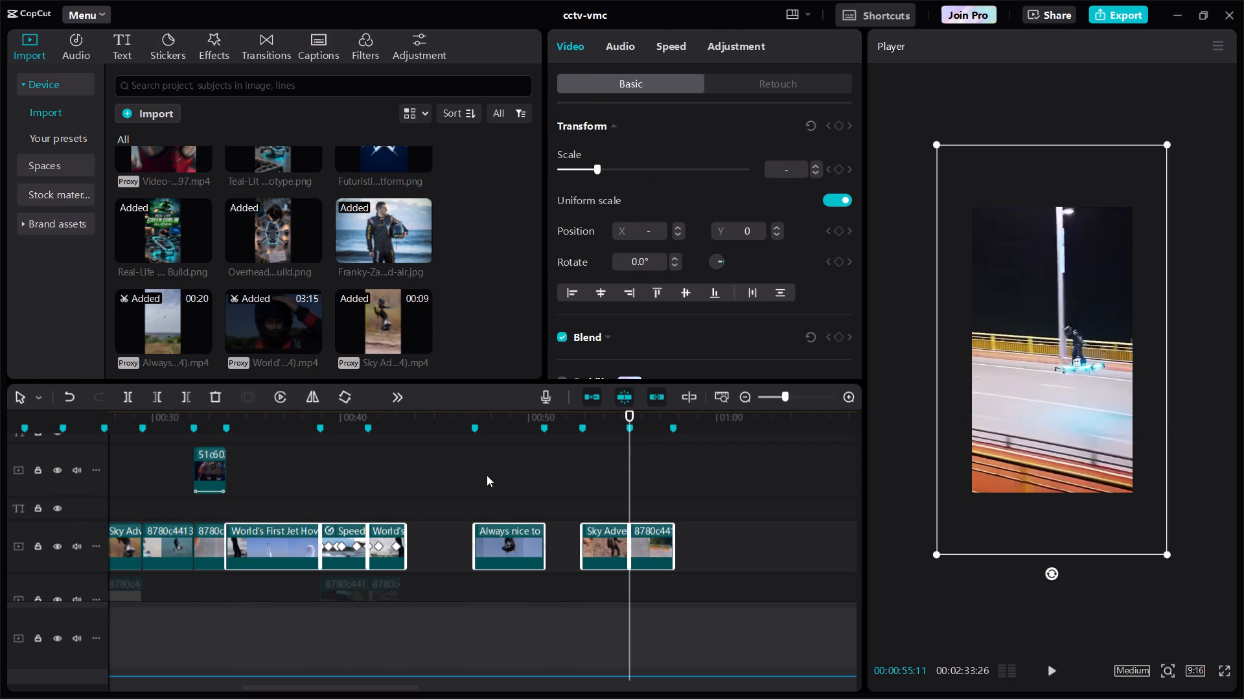
{"action": "left_click", "coordinate": [422, 486]}
{"action": "left_click_drag", "start_coordinate": [422, 486], "coordinate": [405, 484]}
{"action": "key", "text": "space"}
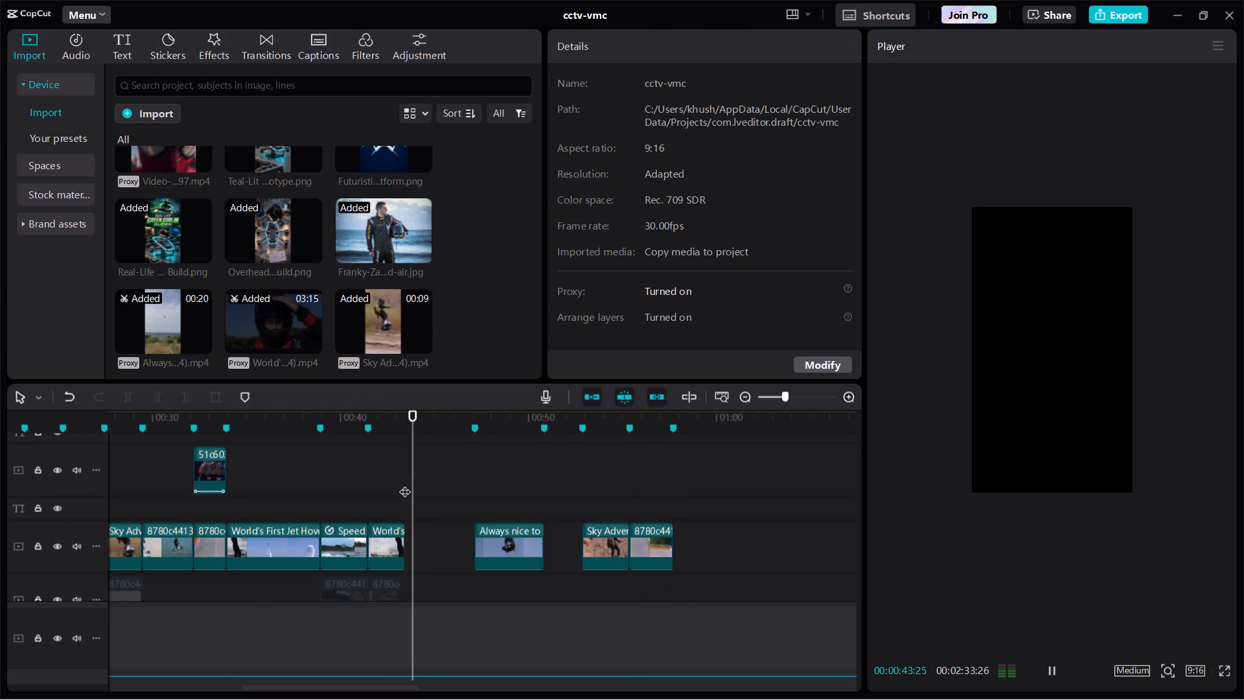
{"action": "triple_click", "coordinate": [405, 486]}
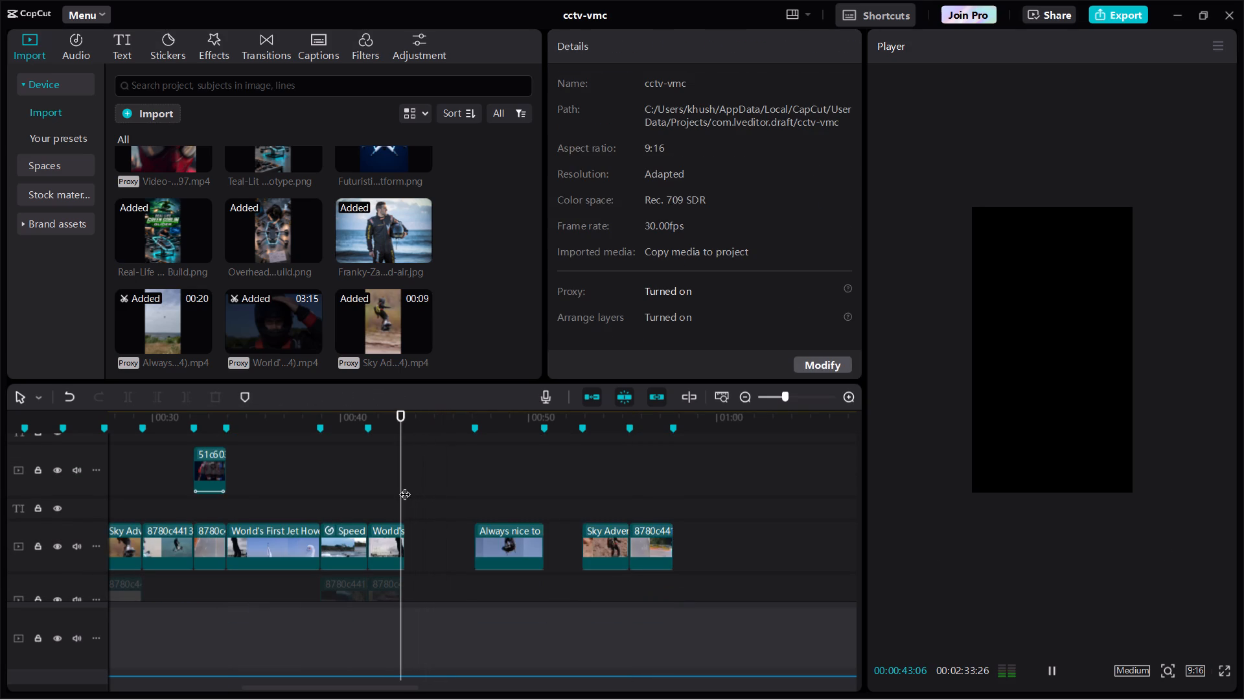
{"action": "double_click", "coordinate": [405, 486]}
{"action": "key", "text": "space"}
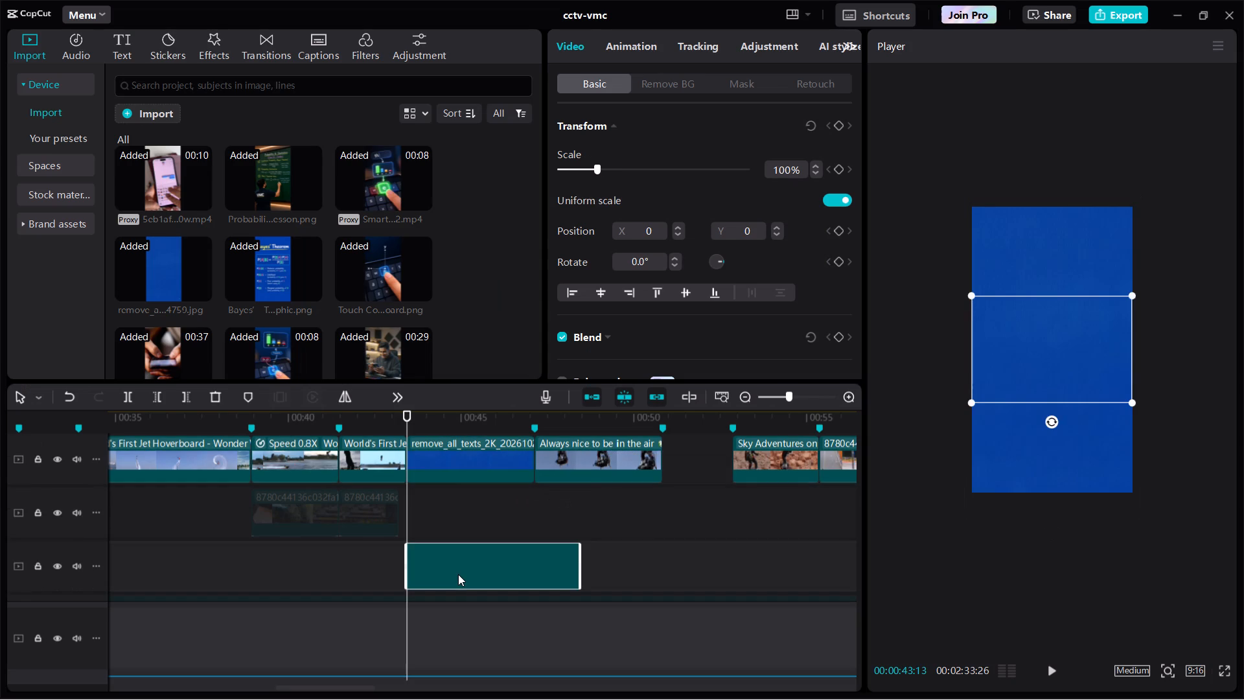
{"action": "left_click_drag", "start_coordinate": [458, 574], "coordinate": [494, 443]}
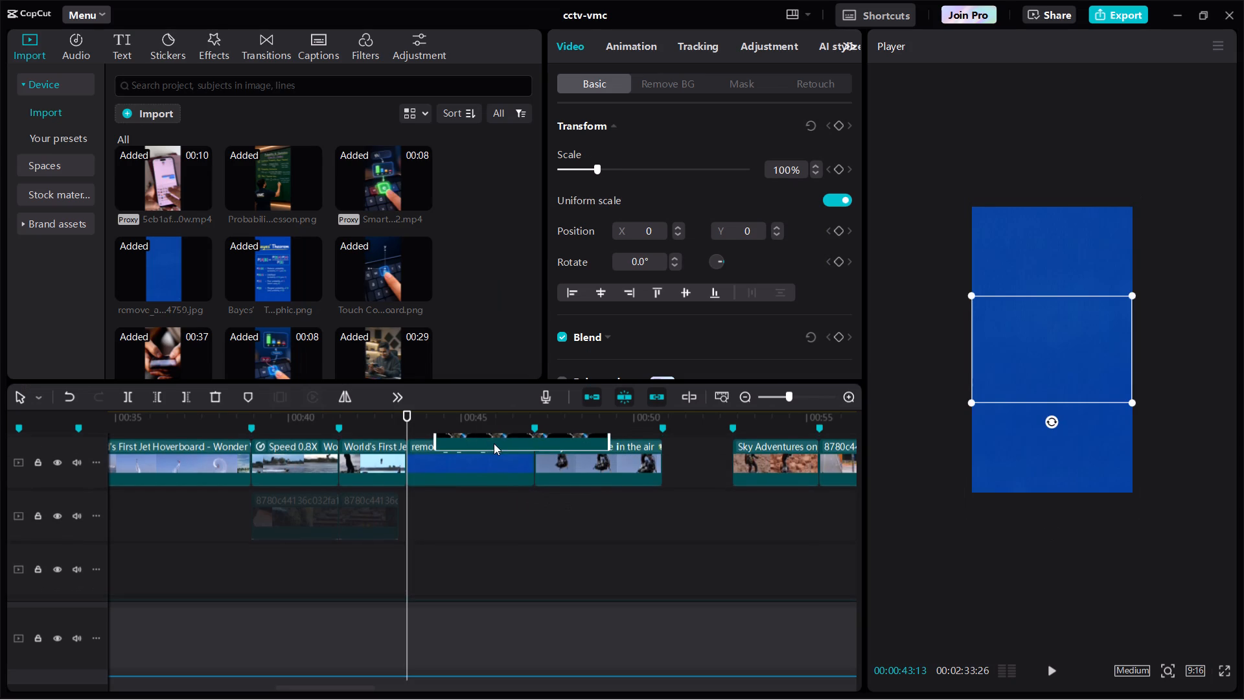
Give the nozzle image the Slide Right entrance animation and lower it in the frame to Y -300.
{"action": "left_click", "coordinate": [608, 38]}
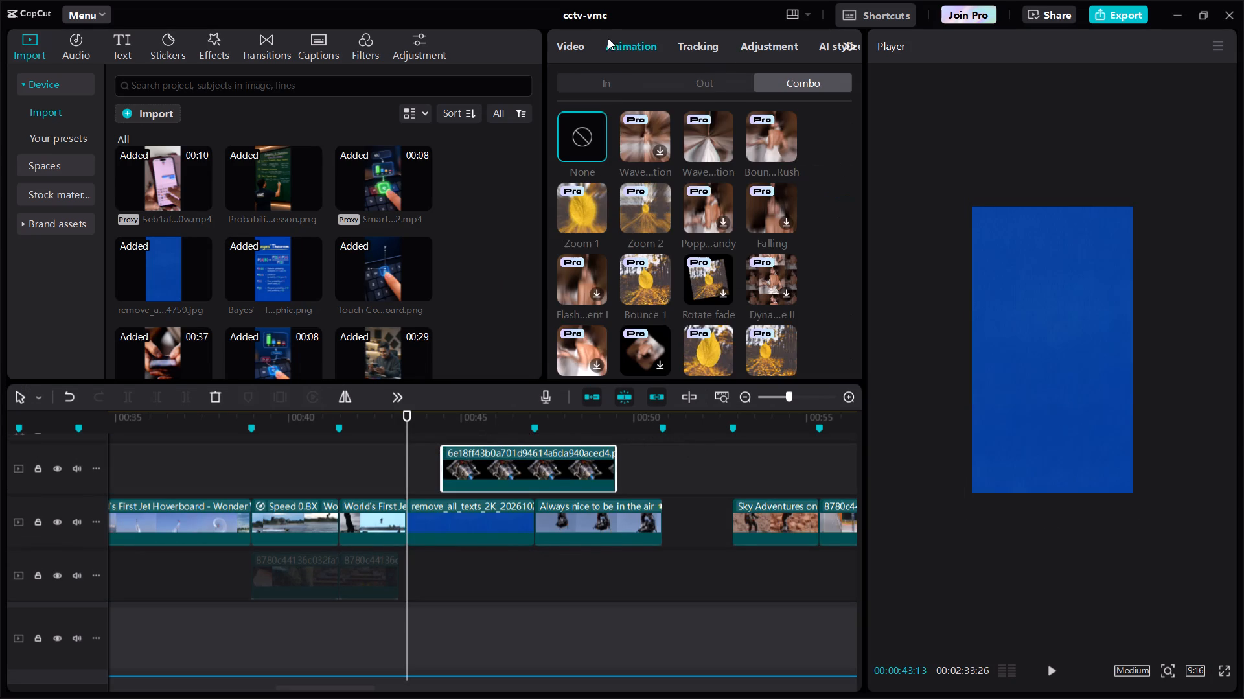
{"action": "left_click", "coordinate": [605, 82]}
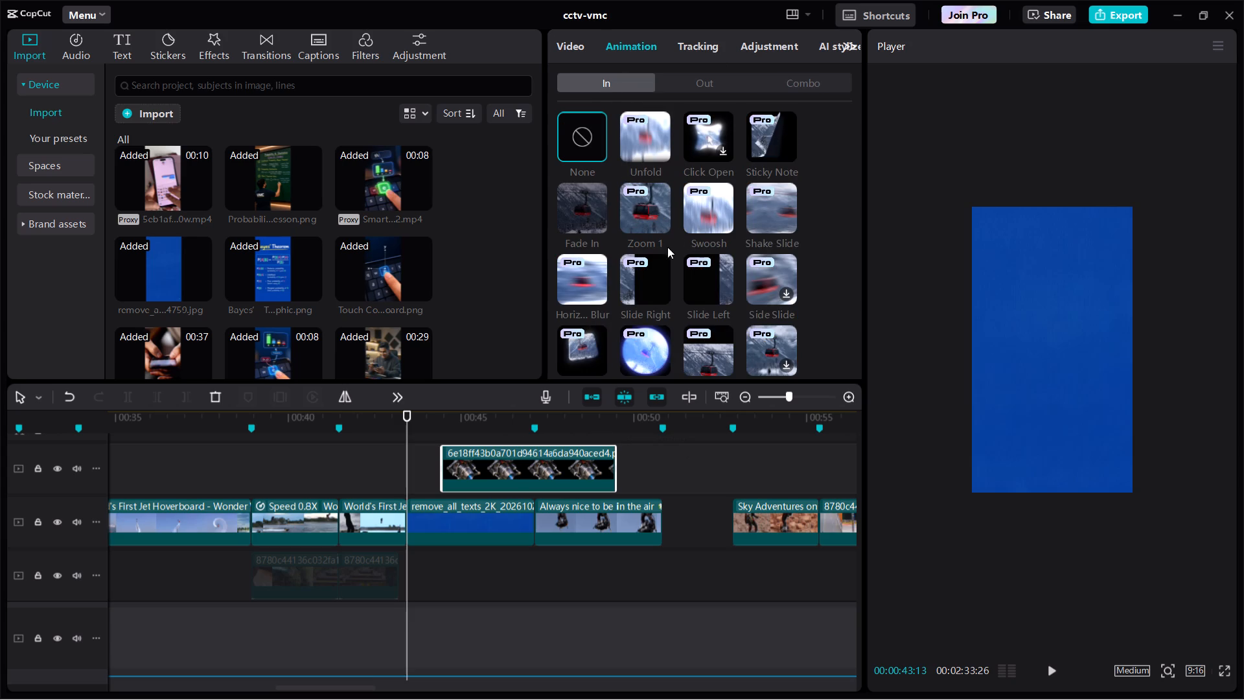
{"action": "left_click", "coordinate": [651, 275]}
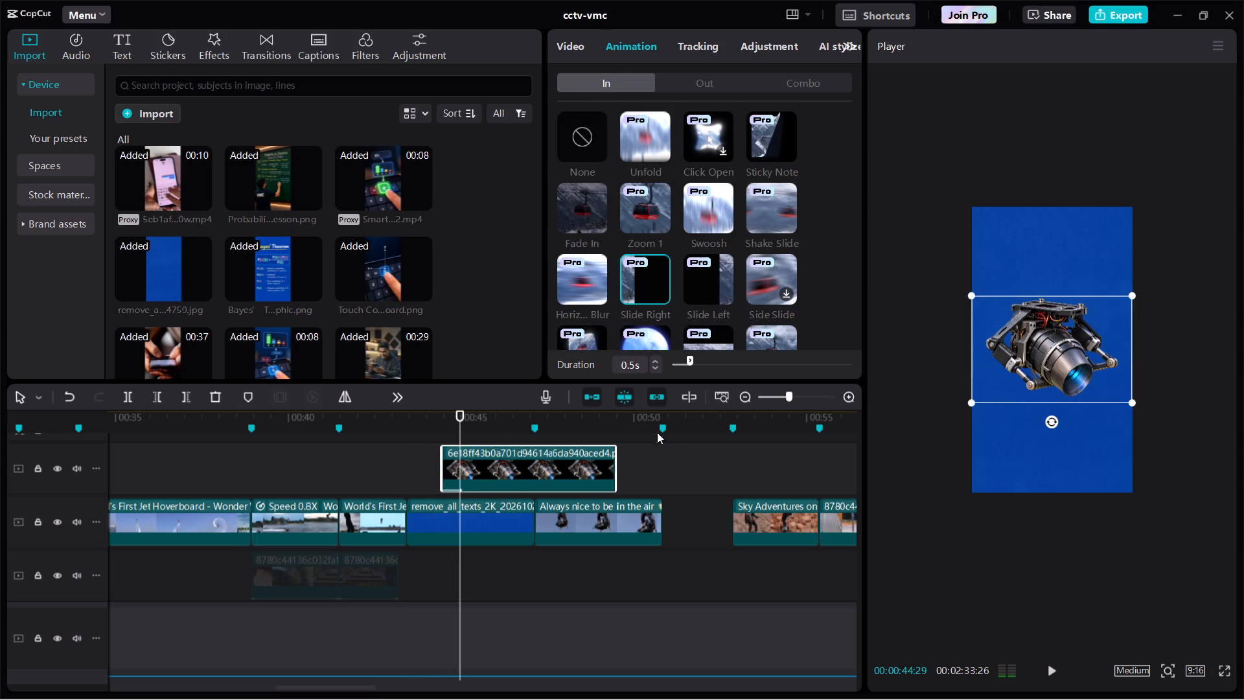
{"action": "left_click_drag", "start_coordinate": [1049, 393], "coordinate": [1051, 415]}
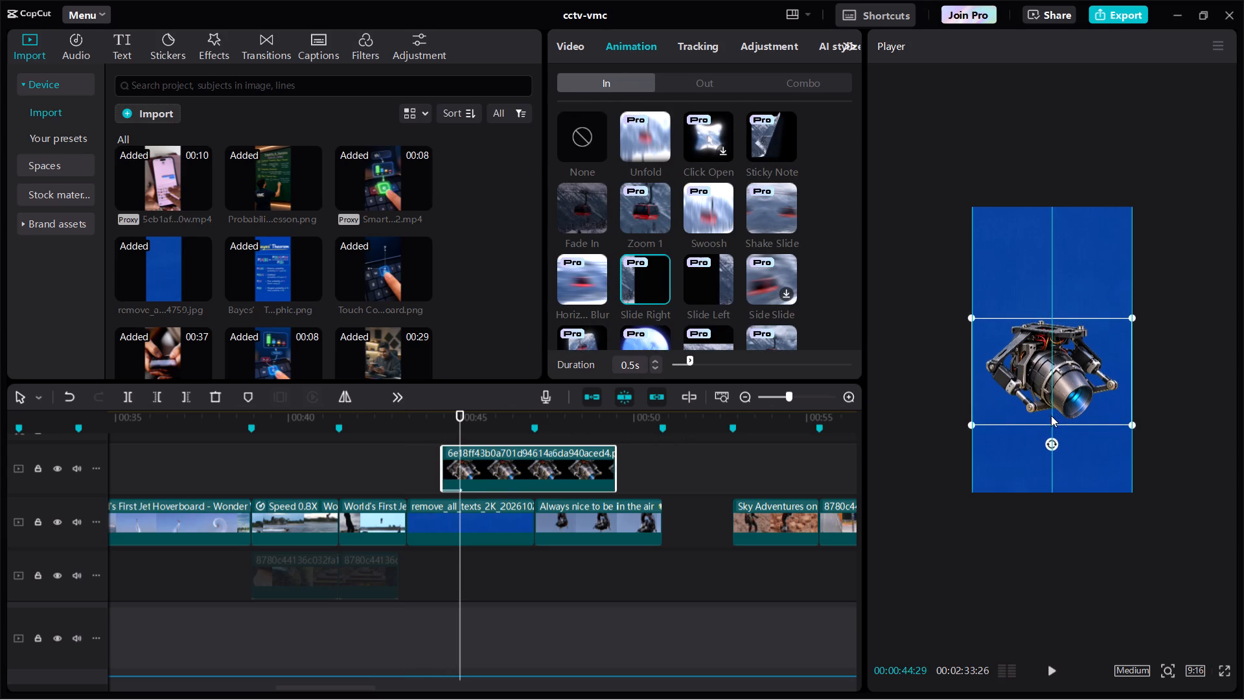
Duplicate the nozzle clip onto a higher track starting with the blue background, and raise the copy to Y 926.
{"action": "left_click_drag", "start_coordinate": [448, 474], "coordinate": [419, 482], "text": "alt"}
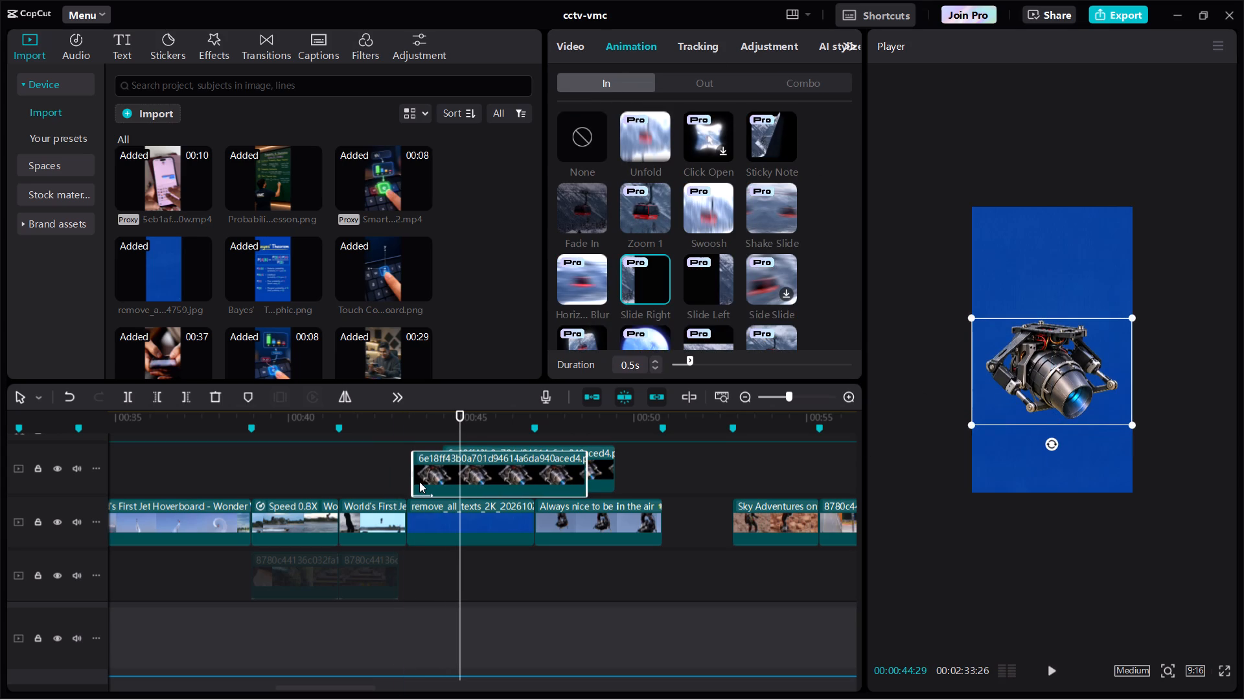
{"action": "left_click_drag", "start_coordinate": [419, 482], "coordinate": [417, 482], "text": "alt"}
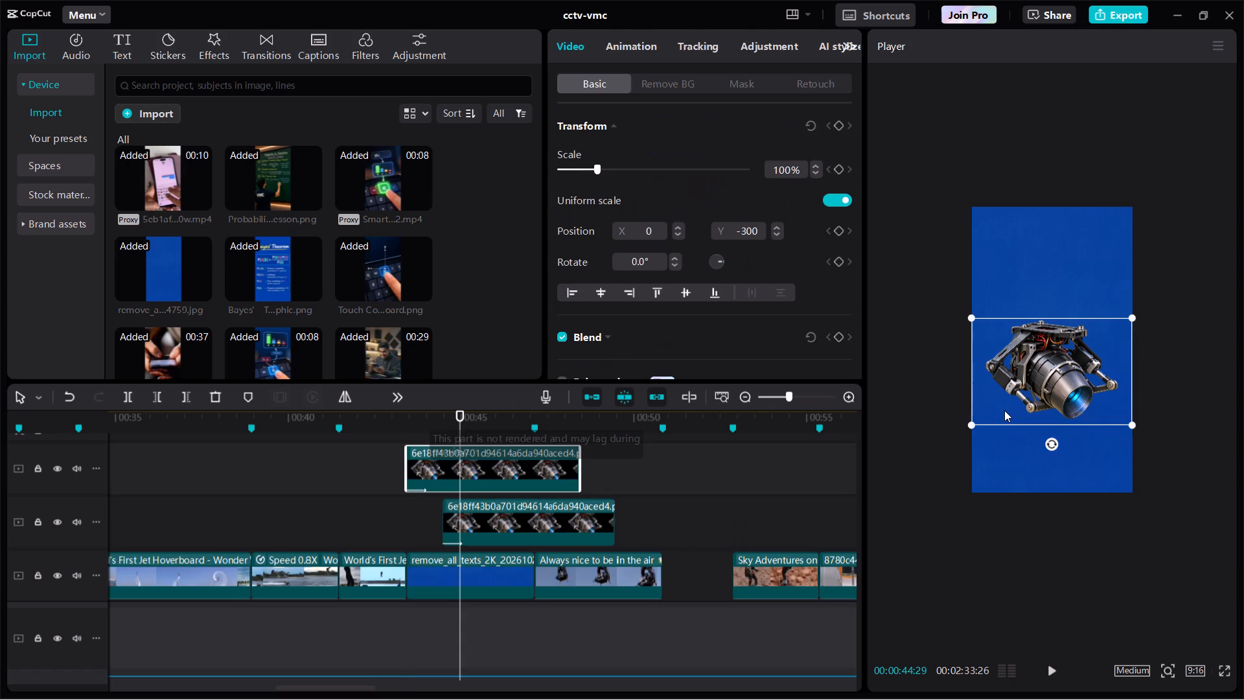
{"action": "left_click_drag", "start_coordinate": [1004, 410], "coordinate": [1008, 320]}
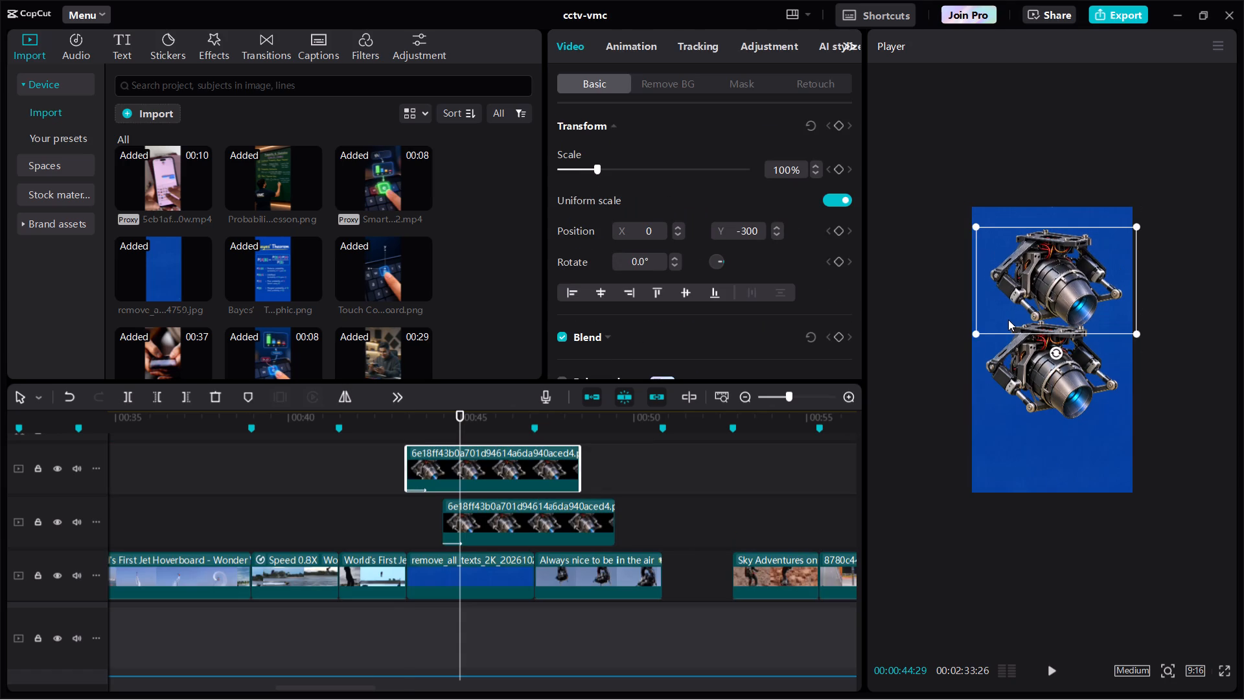
{"action": "left_click_drag", "start_coordinate": [1008, 320], "coordinate": [1004, 318]}
Import the Blue MPU-6050 Gyro Sensor Module image from the browser downloads and replace the upper nozzle clip with it.
{"action": "key", "text": "alt+Tab"}
{"action": "left_click_drag", "start_coordinate": [974, 150], "coordinate": [465, 293]}
{"action": "key", "text": "alt+Tab"}
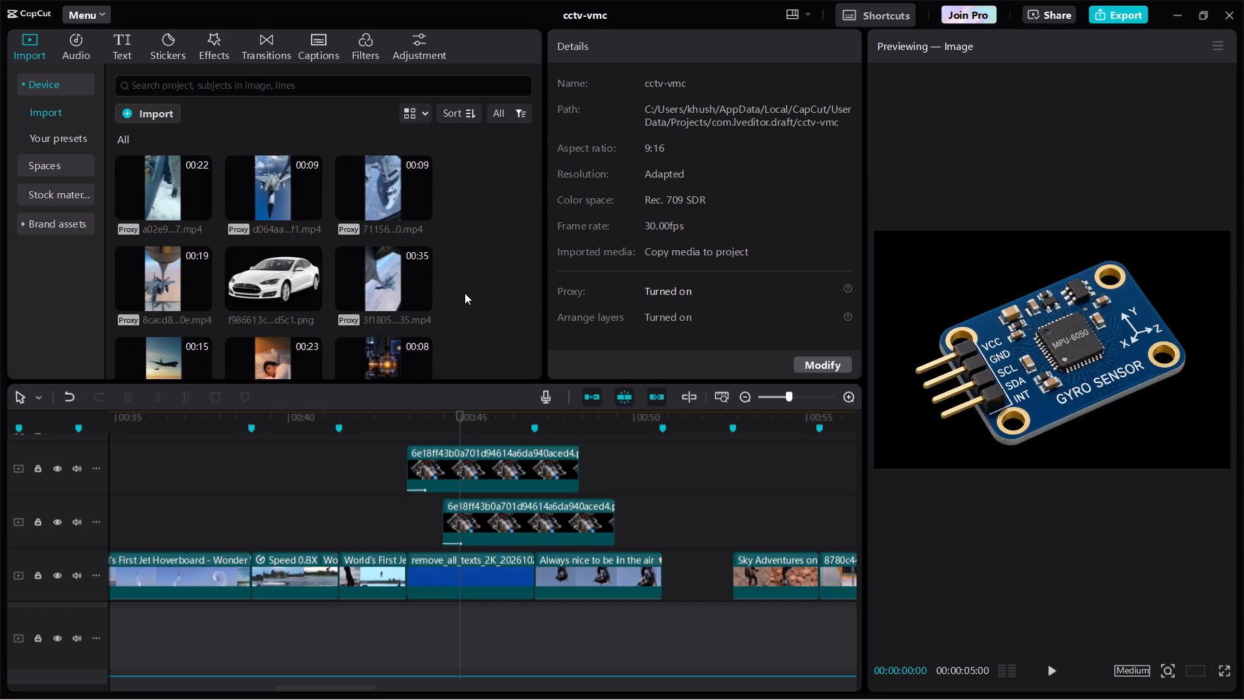
{"action": "left_click_drag", "start_coordinate": [389, 331], "coordinate": [513, 474]}
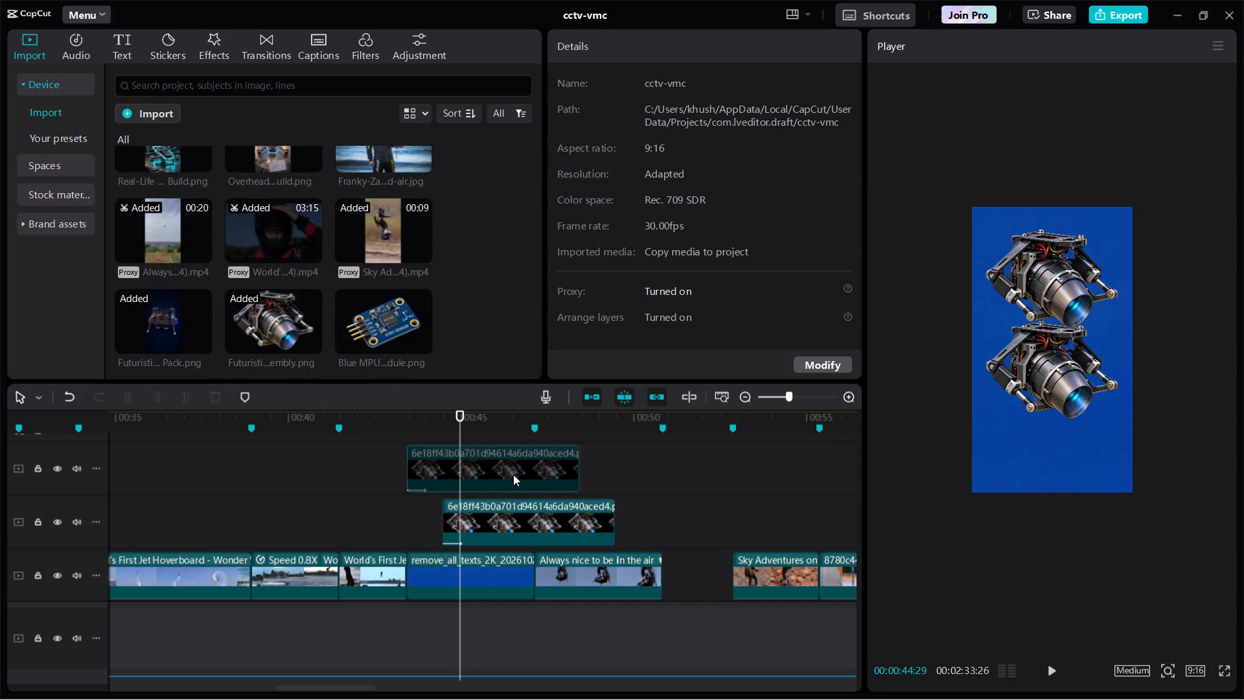
{"action": "key", "text": "Return"}
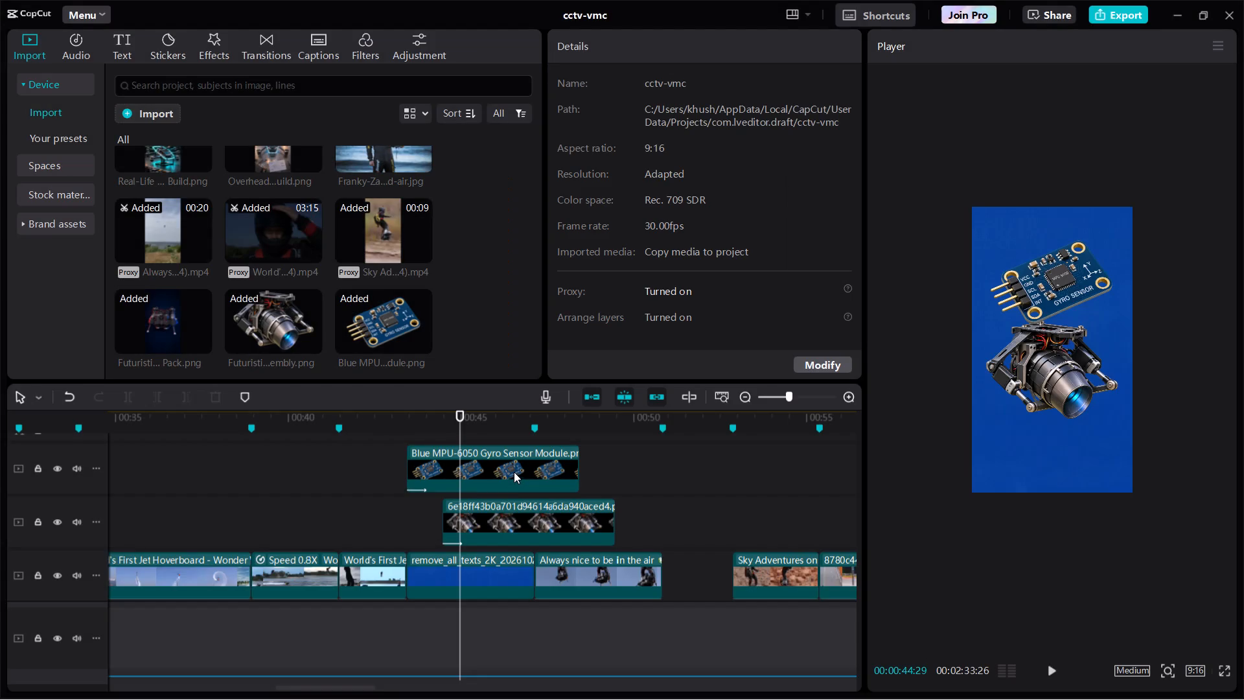
Raise the gyro sensor image to Y 1122 and shrink it to 87%.
{"action": "left_click", "coordinate": [502, 478]}
{"action": "left_click_drag", "start_coordinate": [1072, 309], "coordinate": [1066, 296]}
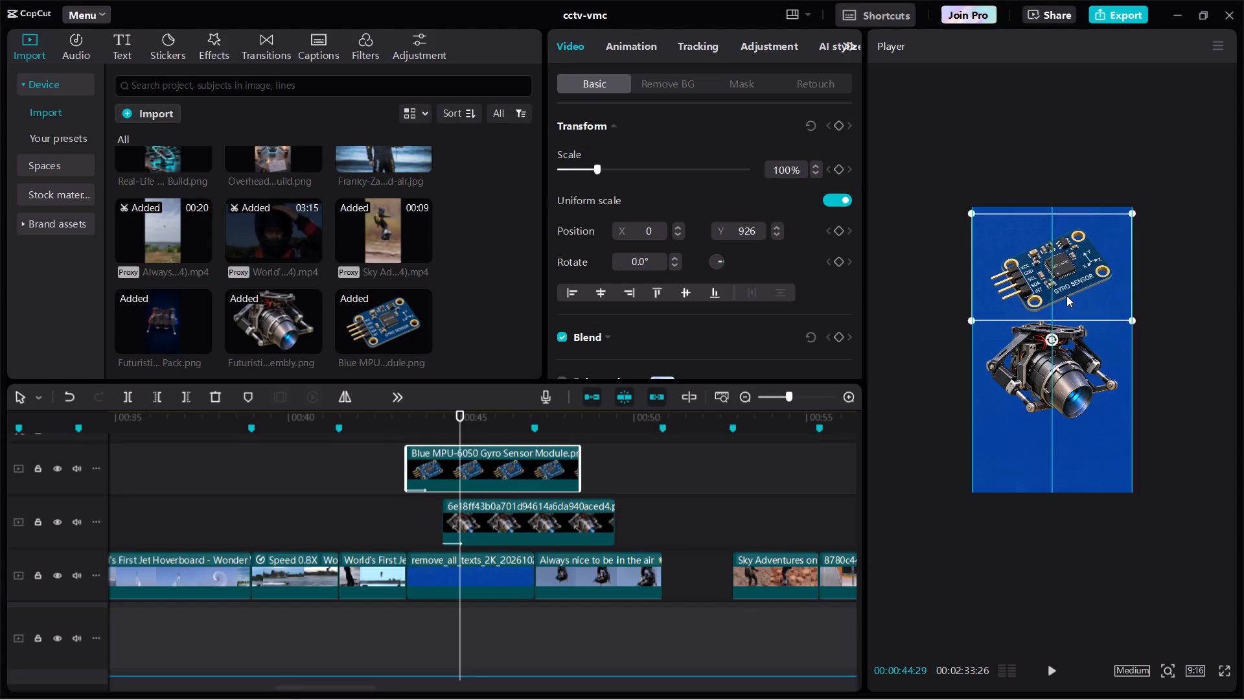
{"action": "left_click_drag", "start_coordinate": [1066, 296], "coordinate": [1073, 296]}
{"action": "left_click_drag", "start_coordinate": [1134, 316], "coordinate": [1120, 310]}
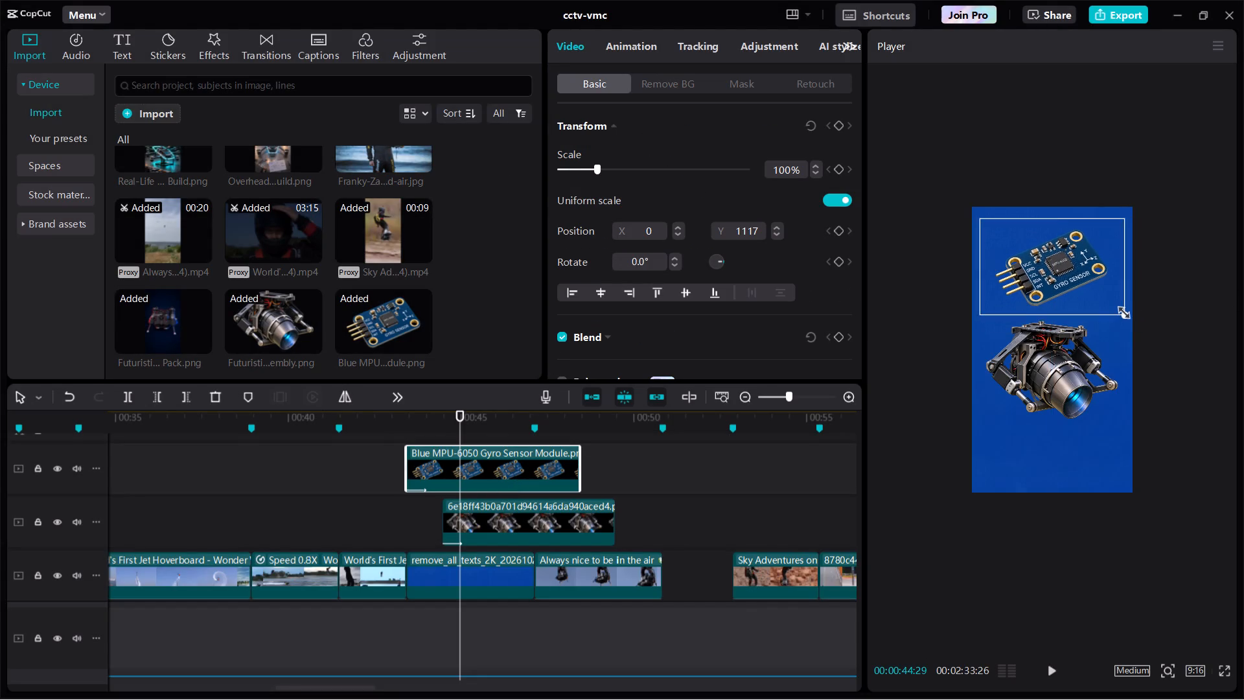
{"action": "left_click_drag", "start_coordinate": [1120, 310], "coordinate": [1118, 307]}
Lower the nozzle image to Y -545, trying it at 114% scale and bringing it back to 100%.
{"action": "left_click", "coordinate": [485, 530]}
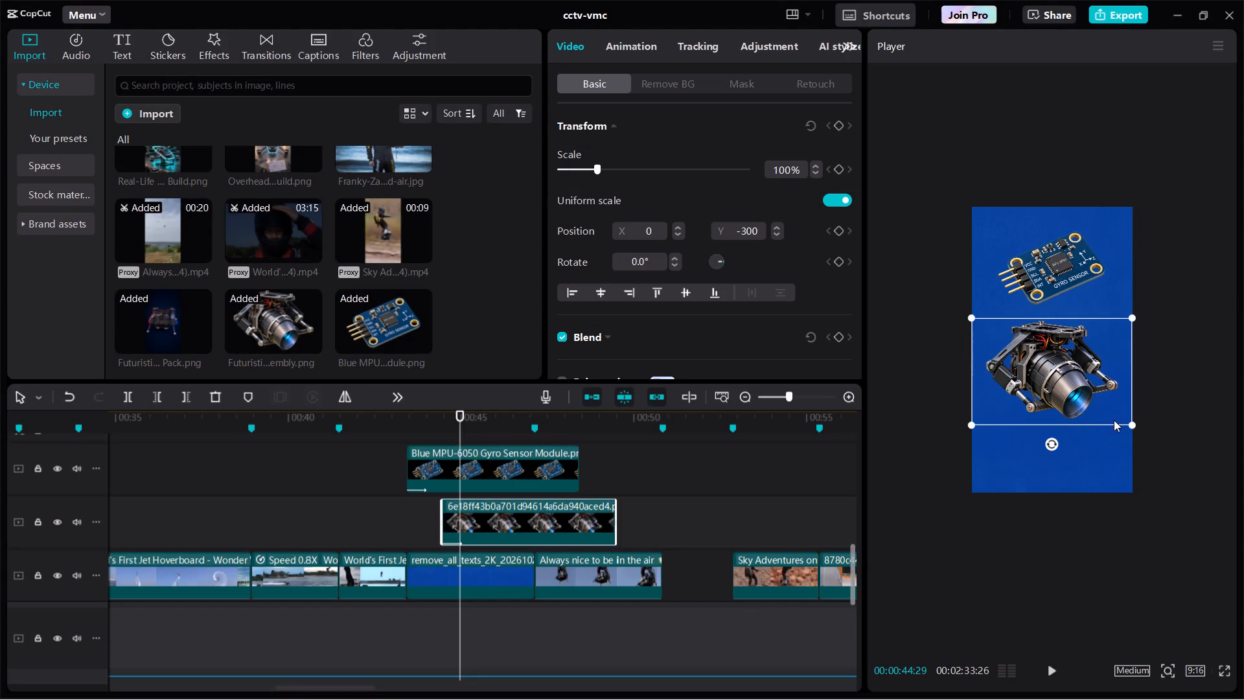
{"action": "left_click_drag", "start_coordinate": [1136, 423], "coordinate": [1158, 426]}
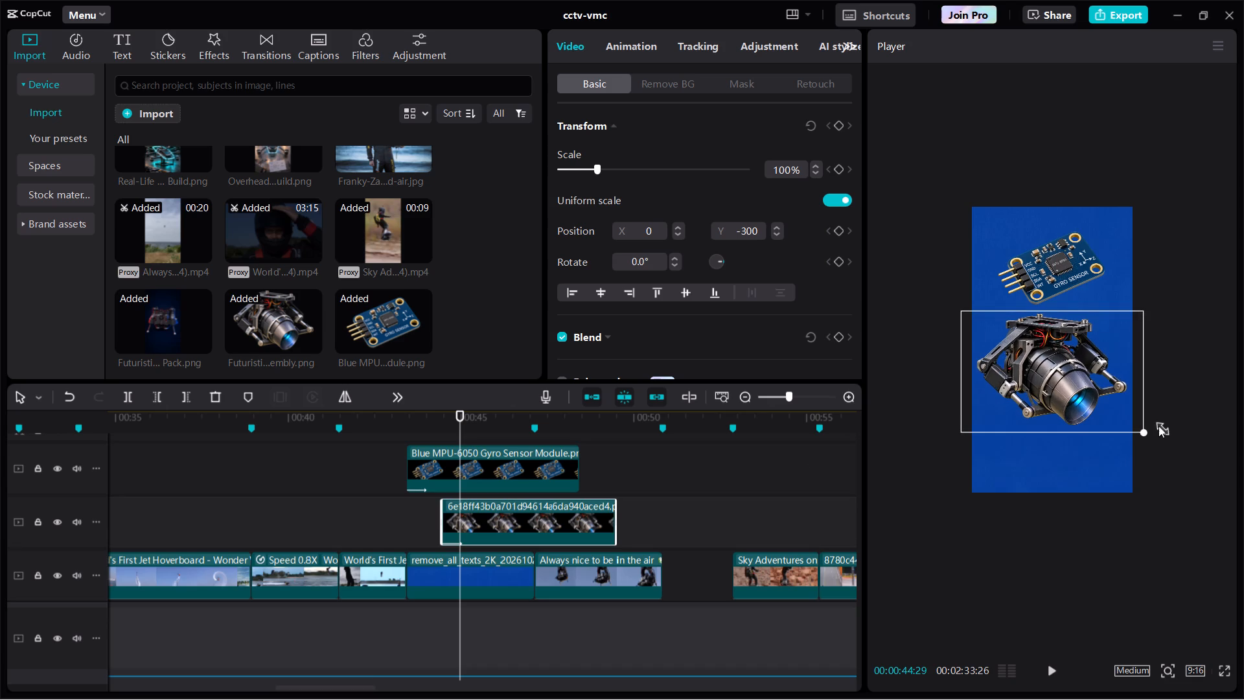
{"action": "left_click_drag", "start_coordinate": [1057, 401], "coordinate": [1059, 419]}
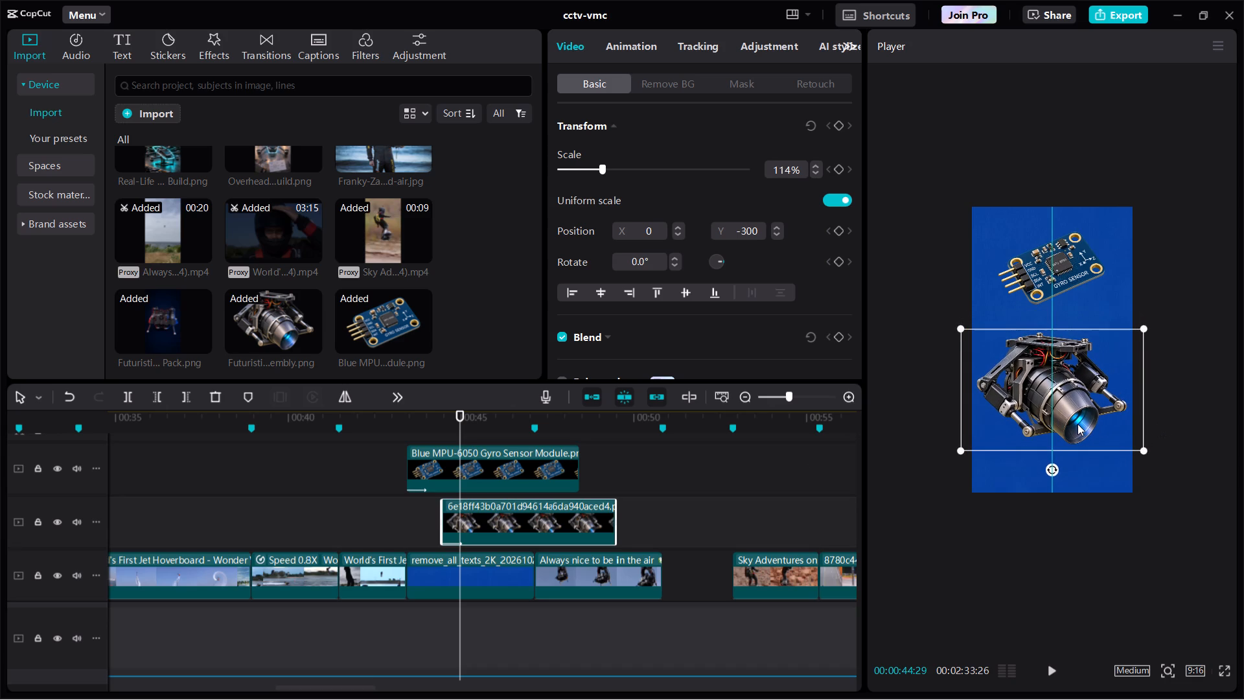
{"action": "left_click", "coordinate": [1149, 446]}
{"action": "scroll", "coordinate": [1074, 465], "scroll_direction": "up", "scroll_amount": 4, "text": "ctrl"}
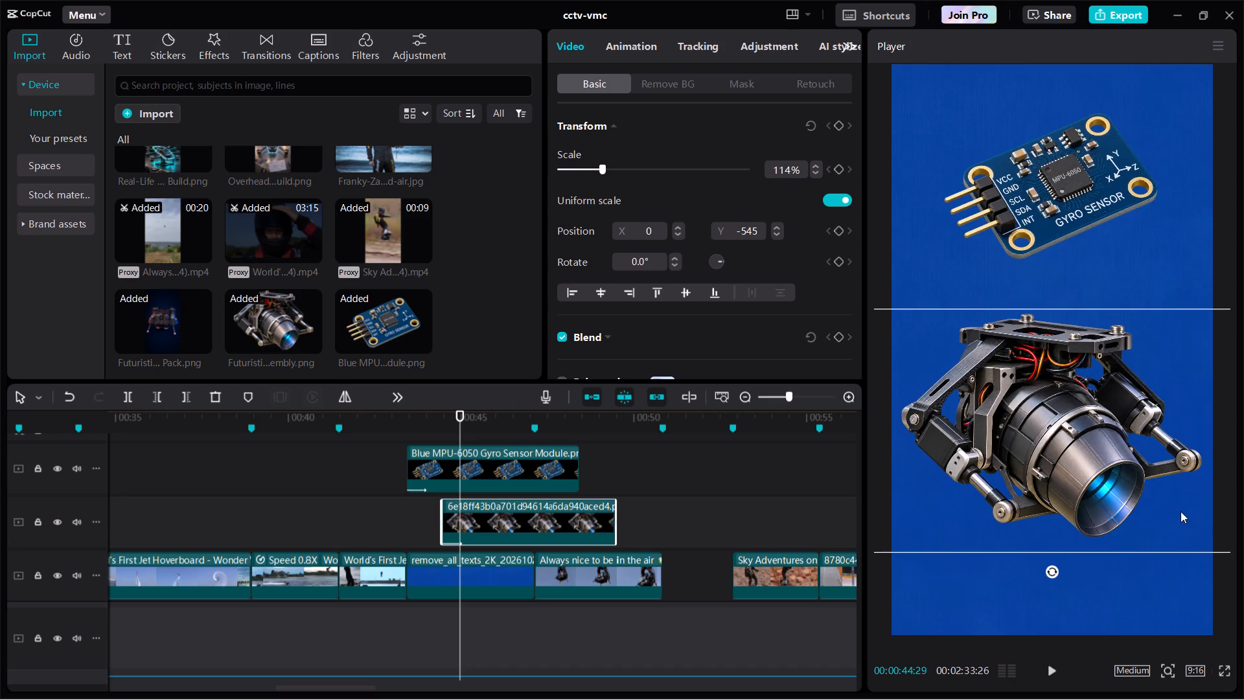
{"action": "scroll", "coordinate": [960, 400], "scroll_direction": "down", "scroll_amount": 3, "text": "ctrl"}
{"action": "left_click_drag", "start_coordinate": [1147, 450], "coordinate": [1125, 439]}
{"action": "scroll", "coordinate": [1125, 439], "scroll_direction": "up", "scroll_amount": 2, "text": "ctrl"}
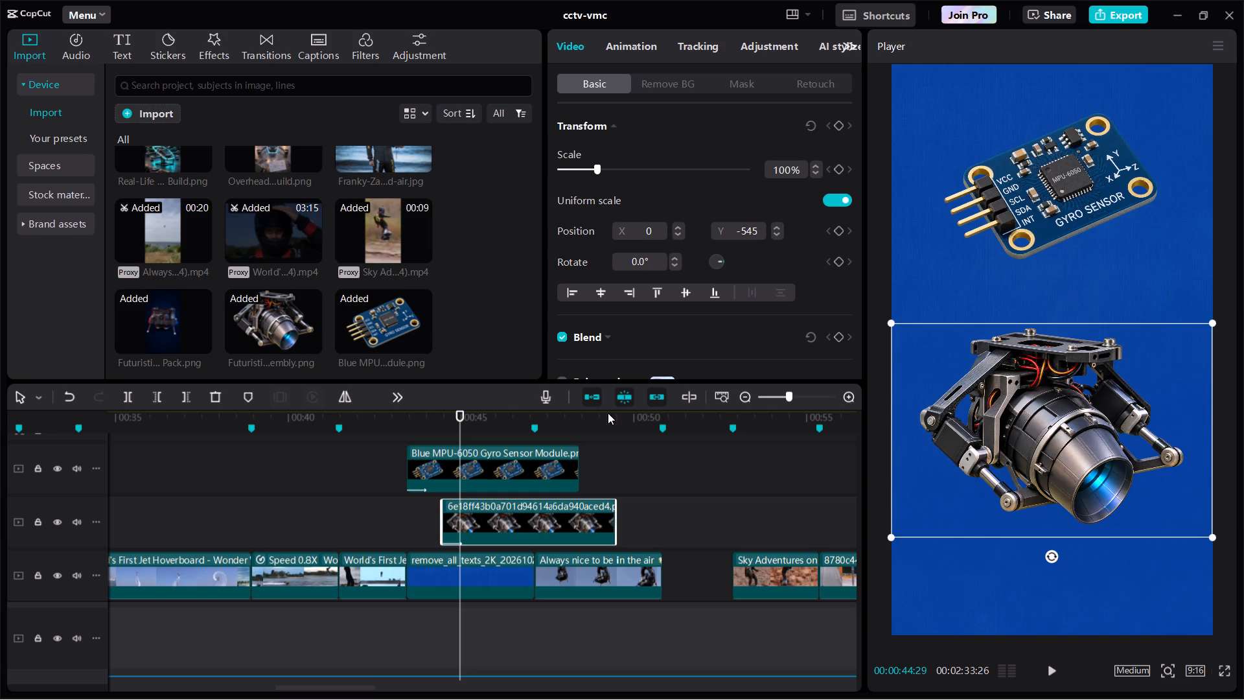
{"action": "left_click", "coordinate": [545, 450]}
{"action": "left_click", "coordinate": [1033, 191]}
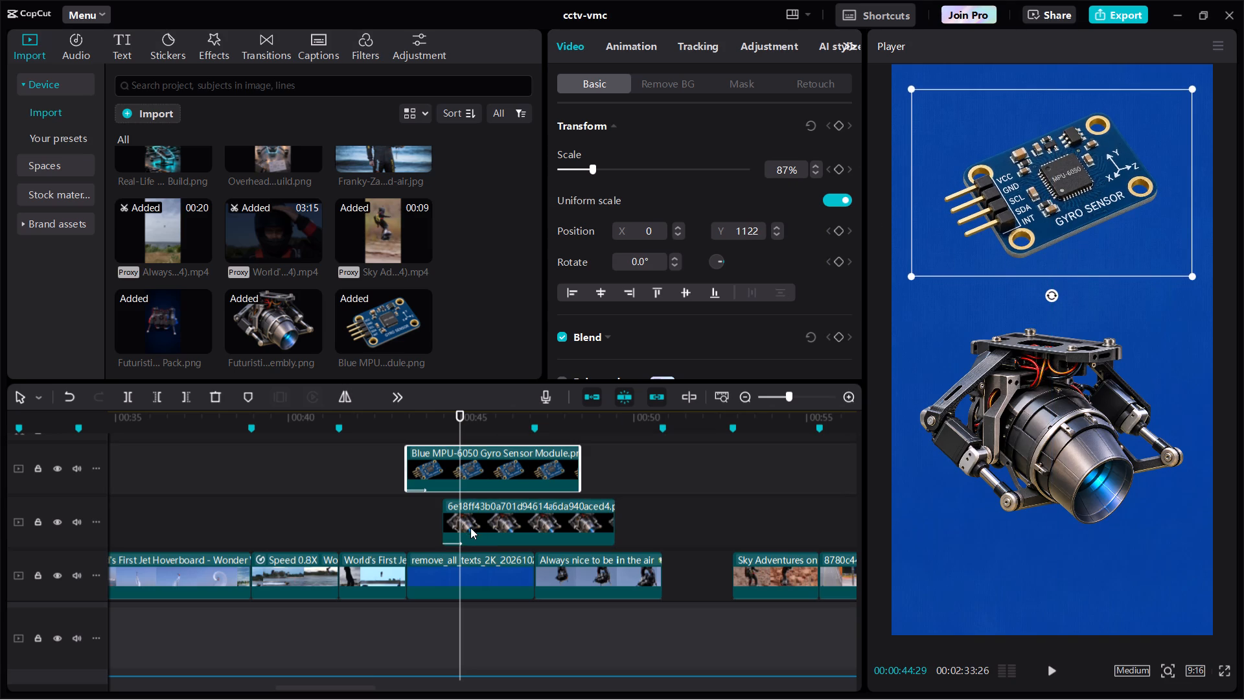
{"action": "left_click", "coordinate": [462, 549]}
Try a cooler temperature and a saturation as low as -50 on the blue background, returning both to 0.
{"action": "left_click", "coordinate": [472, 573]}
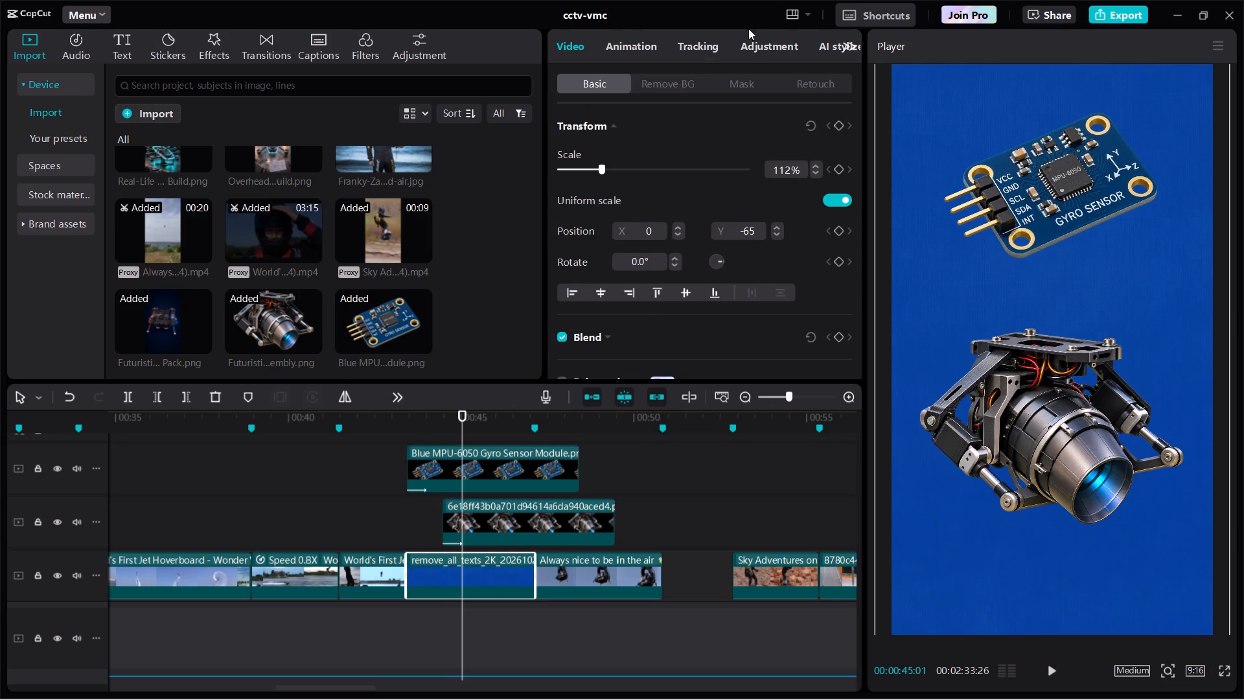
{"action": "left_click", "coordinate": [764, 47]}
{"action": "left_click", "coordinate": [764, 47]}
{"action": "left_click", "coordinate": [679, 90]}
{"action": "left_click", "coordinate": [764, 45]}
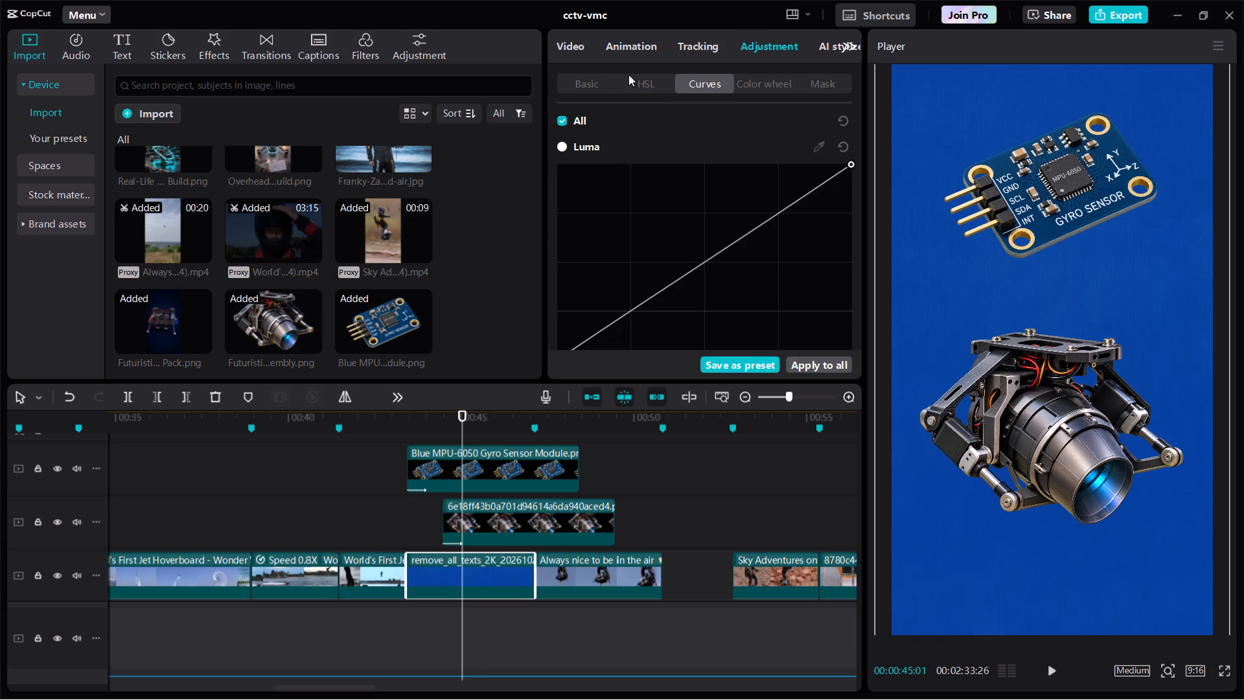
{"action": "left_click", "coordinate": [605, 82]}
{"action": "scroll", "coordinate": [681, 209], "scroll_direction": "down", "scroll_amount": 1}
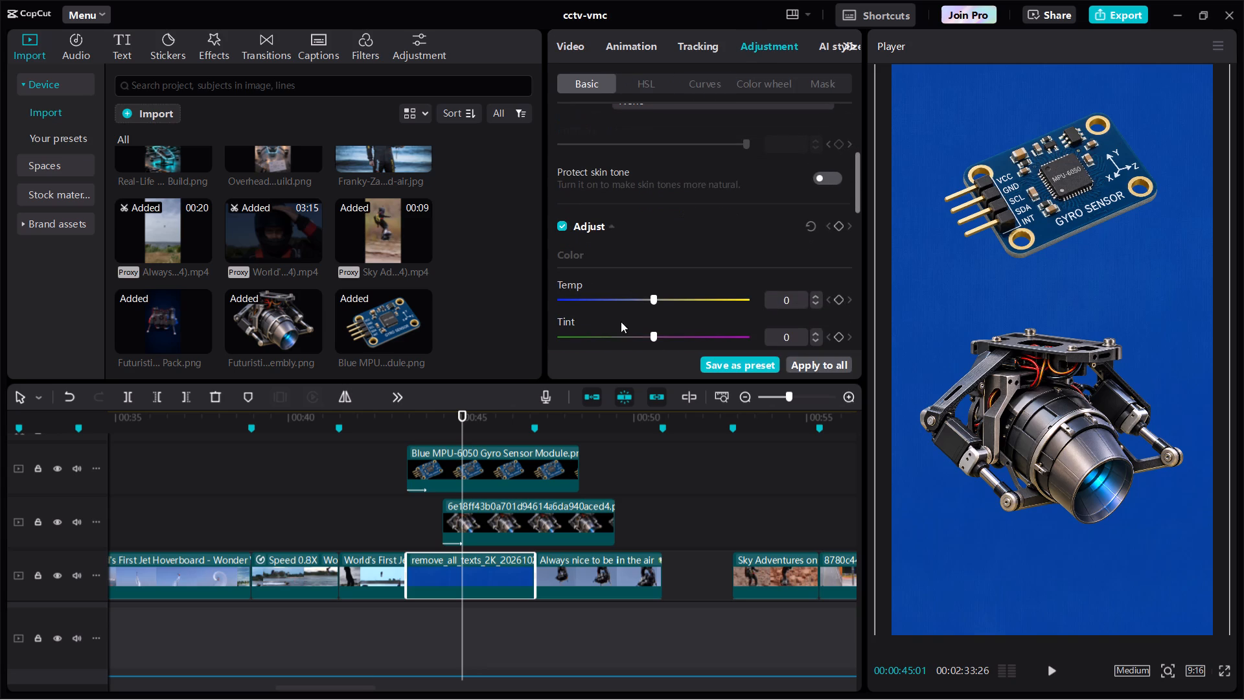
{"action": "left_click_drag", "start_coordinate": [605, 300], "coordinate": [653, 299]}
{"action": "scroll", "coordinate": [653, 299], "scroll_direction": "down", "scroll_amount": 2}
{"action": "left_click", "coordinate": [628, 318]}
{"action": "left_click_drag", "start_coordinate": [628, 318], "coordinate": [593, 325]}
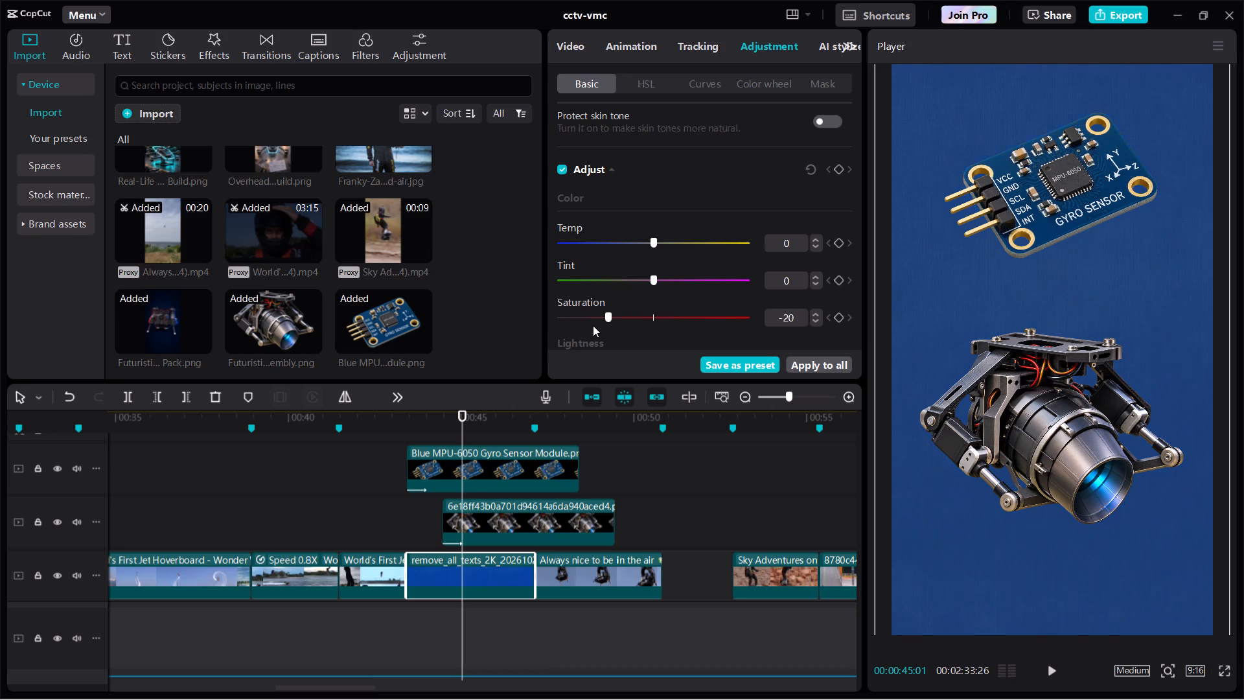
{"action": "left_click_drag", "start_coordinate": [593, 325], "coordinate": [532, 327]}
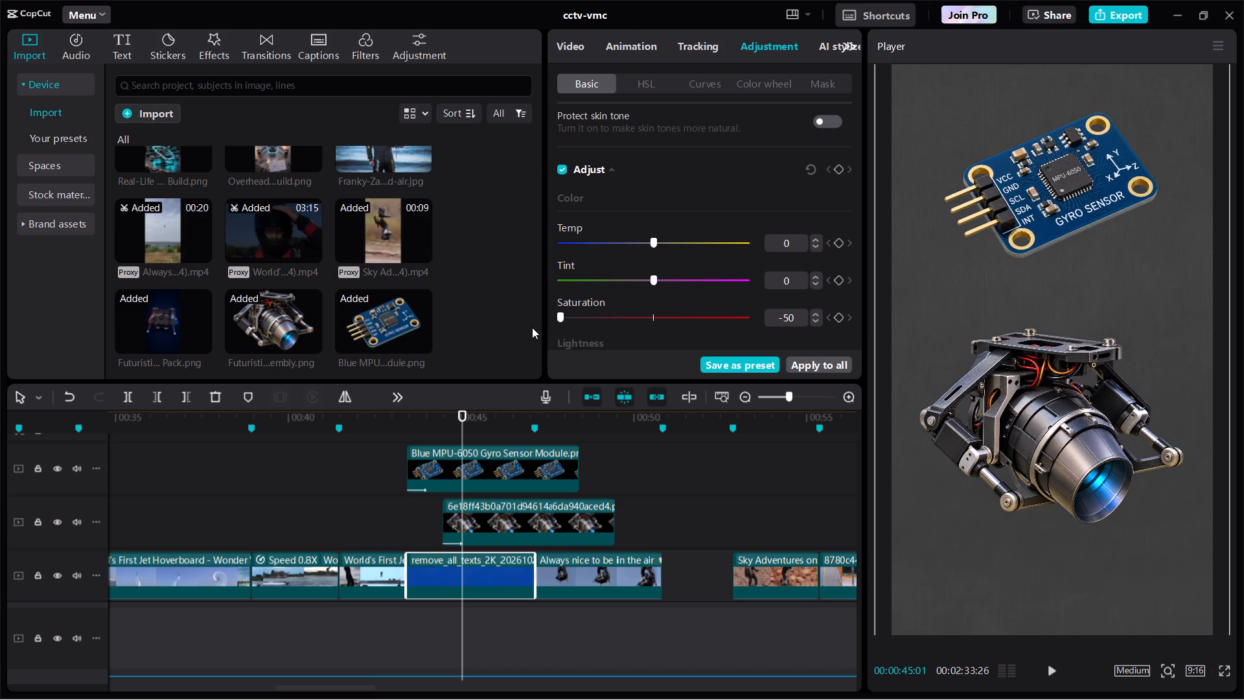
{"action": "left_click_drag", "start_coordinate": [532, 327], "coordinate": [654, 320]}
Brighten the blue background clip by setting its exposure to 50, trying a darker -44 along the way.
{"action": "scroll", "coordinate": [654, 320], "scroll_direction": "down", "scroll_amount": 1}
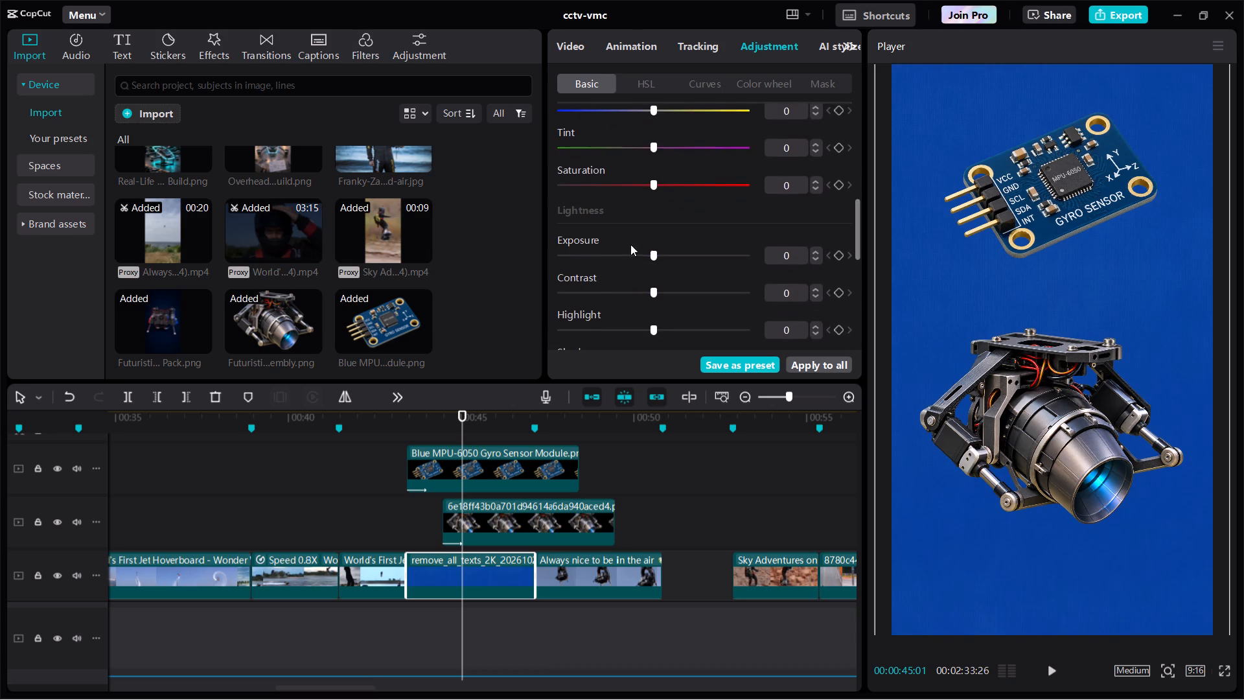
{"action": "left_click", "coordinate": [619, 259]}
{"action": "left_click_drag", "start_coordinate": [619, 259], "coordinate": [569, 259]}
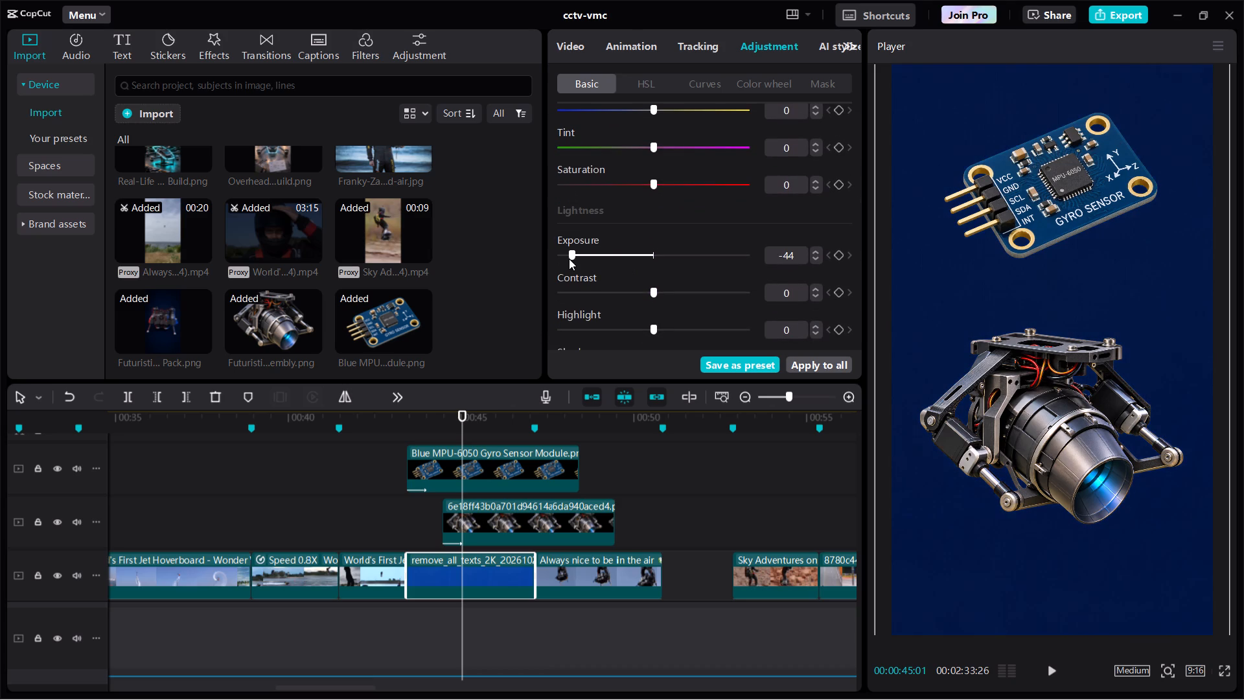
{"action": "left_click_drag", "start_coordinate": [569, 259], "coordinate": [755, 261]}
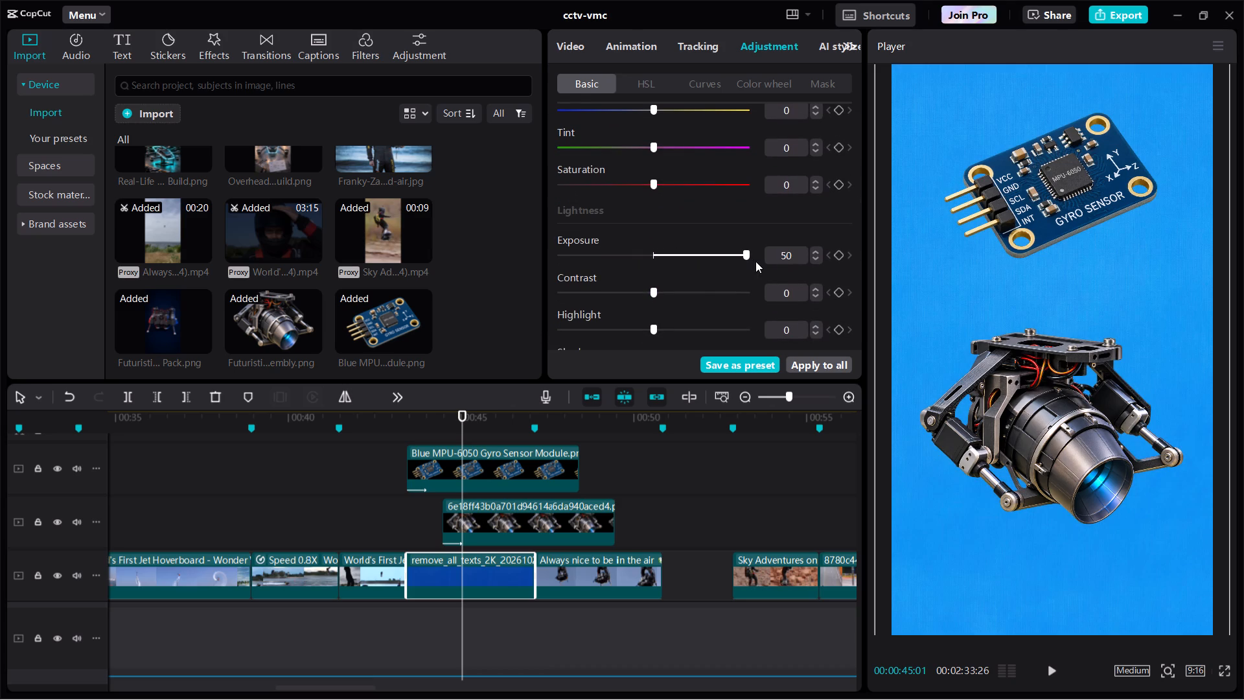
{"action": "left_click_drag", "start_coordinate": [755, 261], "coordinate": [733, 261]}
{"action": "left_click_drag", "start_coordinate": [736, 252], "coordinate": [797, 246]}
Apply the Zoom 1 combo animation to the blue background clip.
{"action": "left_click", "coordinate": [579, 41]}
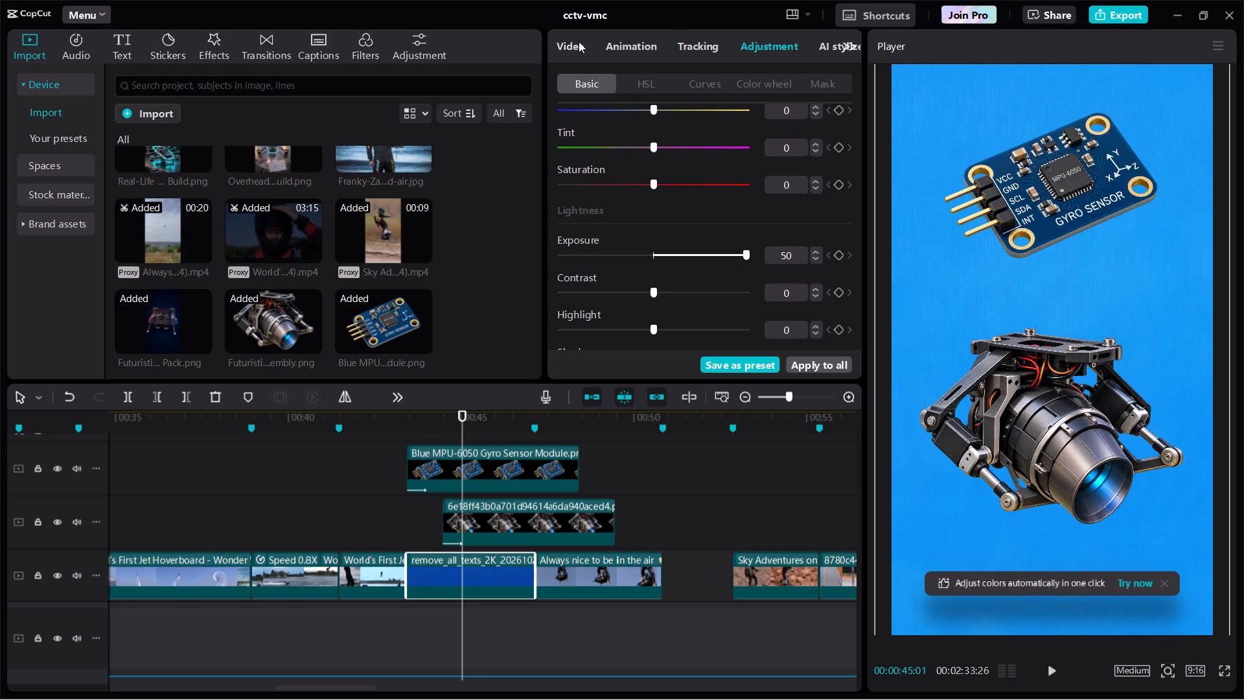
{"action": "left_click", "coordinate": [644, 53]}
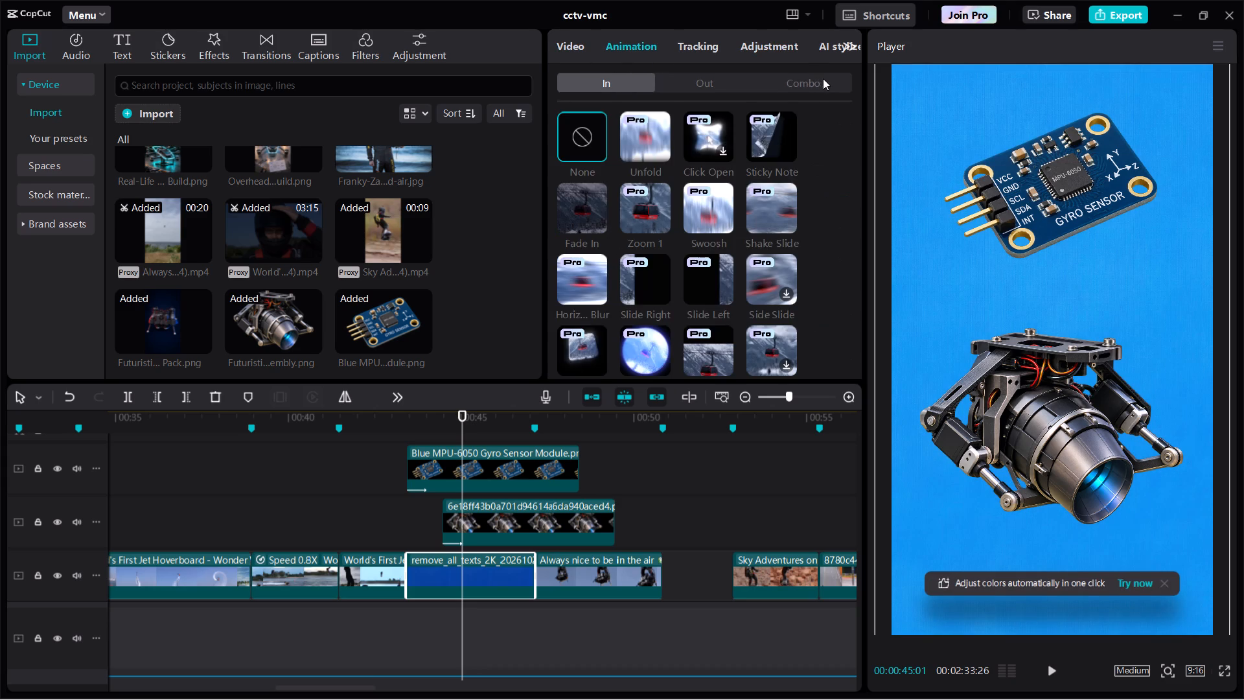
{"action": "left_click", "coordinate": [823, 78]}
{"action": "double_click", "coordinate": [573, 237]}
{"action": "left_click", "coordinate": [582, 222]}
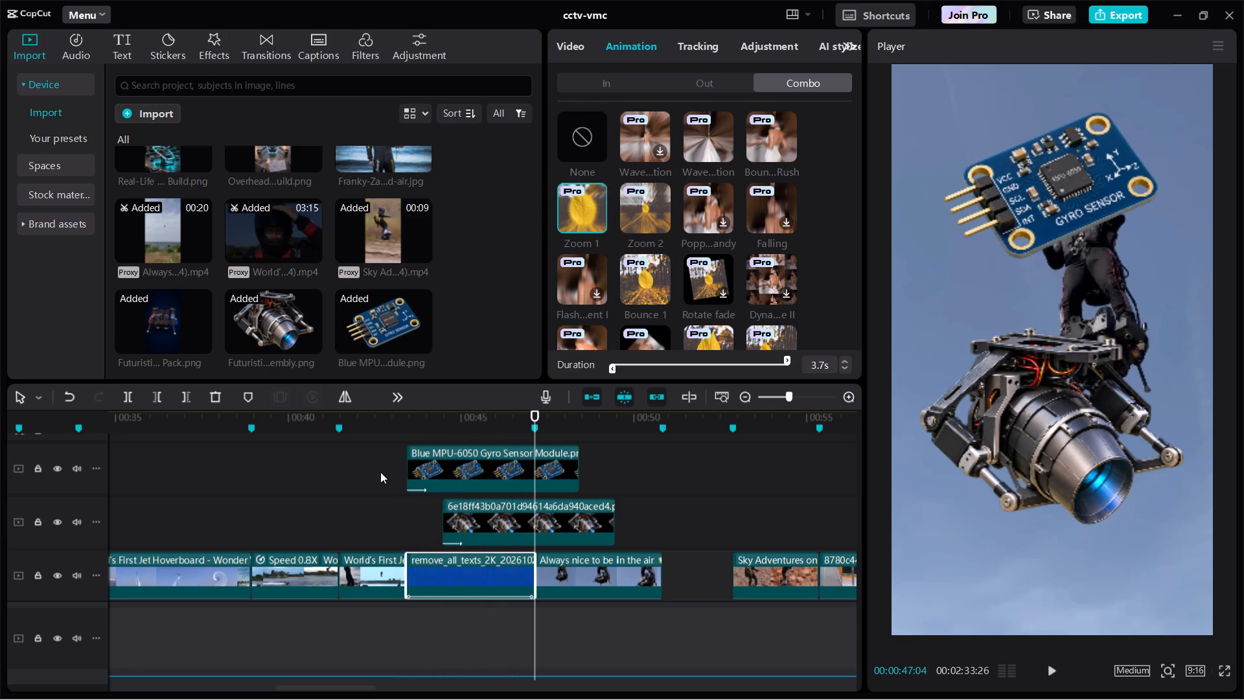
Trim the ends of the gyro sensor and nozzle image clips to the marker at 00:00:47:04 and play the segment back.
{"action": "left_click_drag", "start_coordinate": [380, 472], "coordinate": [487, 532]}
{"action": "key", "text": "w"}
{"action": "left_click", "coordinate": [413, 518]}
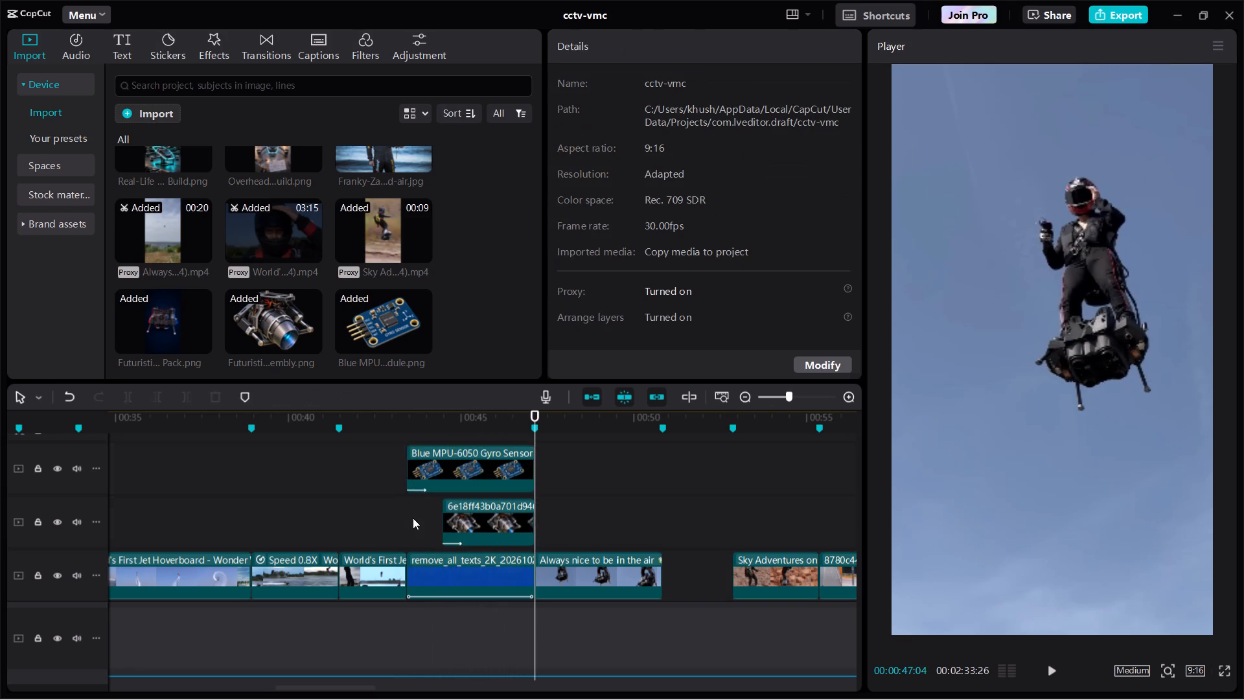
{"action": "key", "text": "space"}
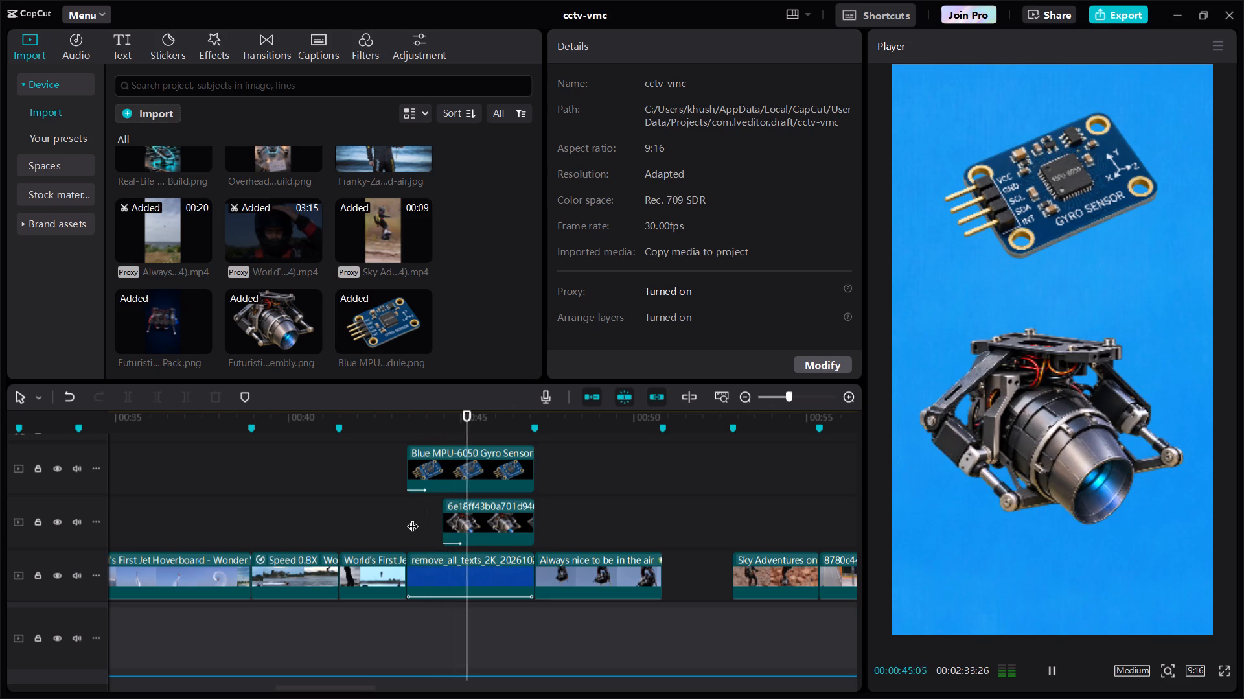
{"action": "key", "text": "space"}
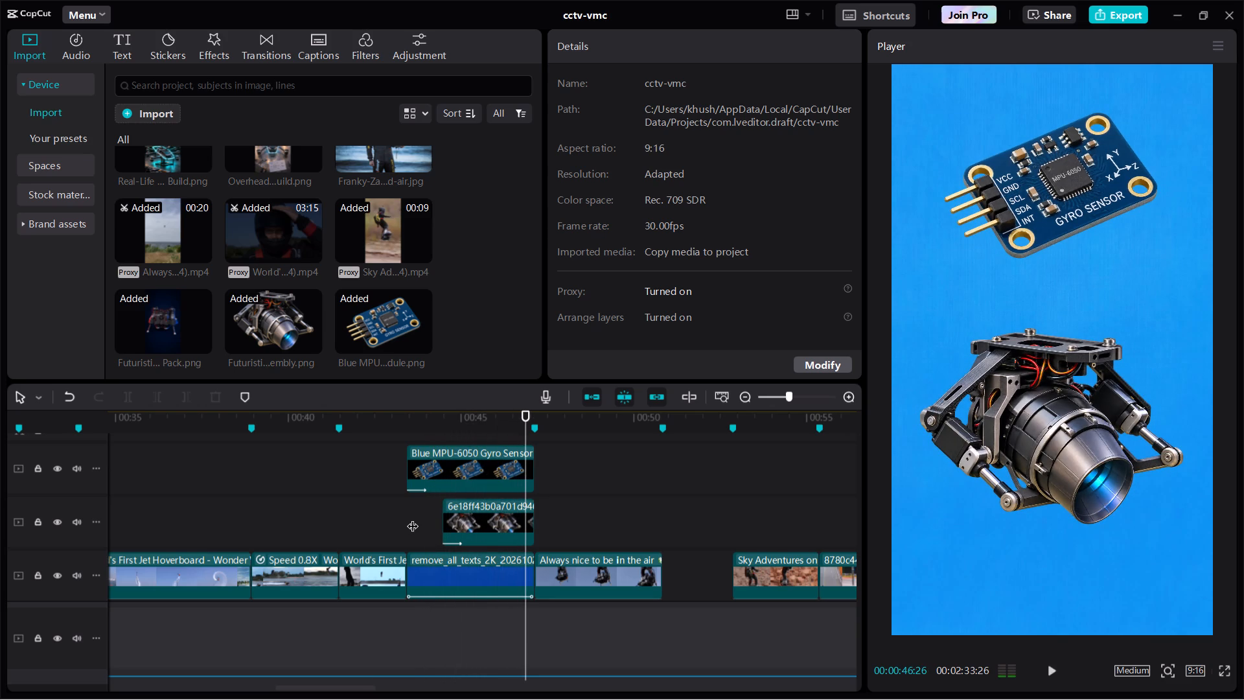
{"action": "key", "text": "space"}
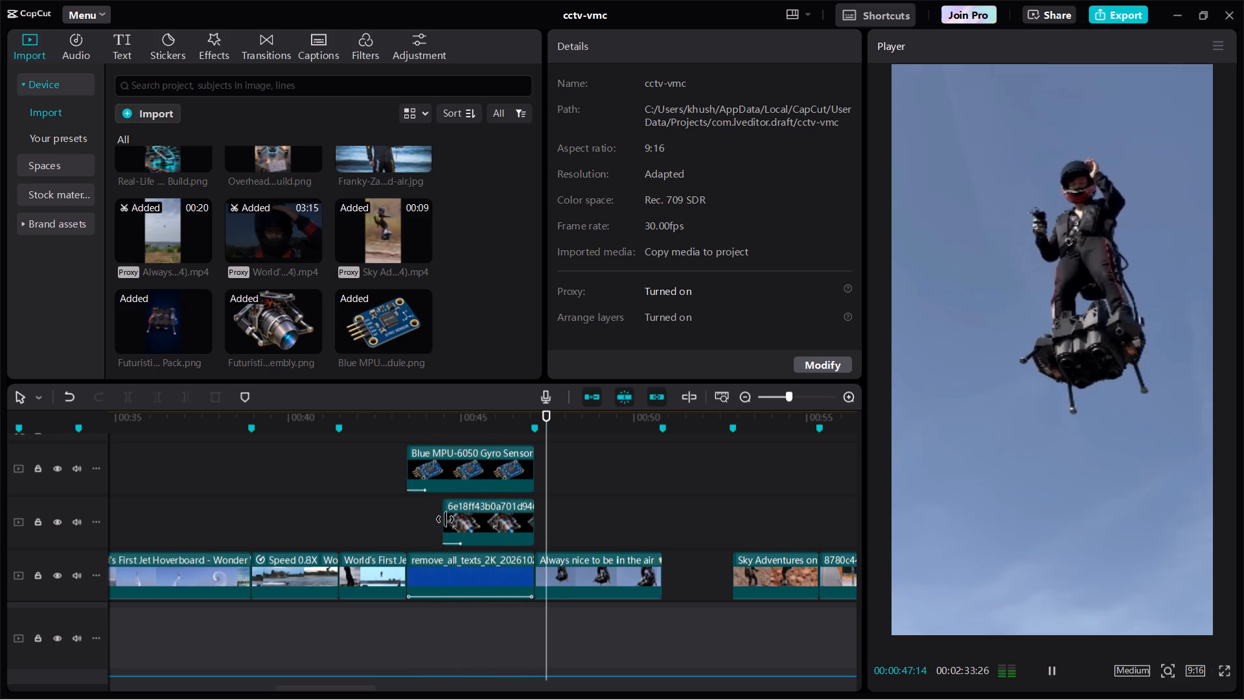
Move the gyro sensor, nozzle and blue background clips together two tracks down, keeping their timing, undoing the first attempt and repeating it.
{"action": "scroll", "coordinate": [479, 524], "scroll_direction": "down", "scroll_amount": 1}
{"action": "scroll", "coordinate": [475, 507], "scroll_direction": "up", "scroll_amount": 1}
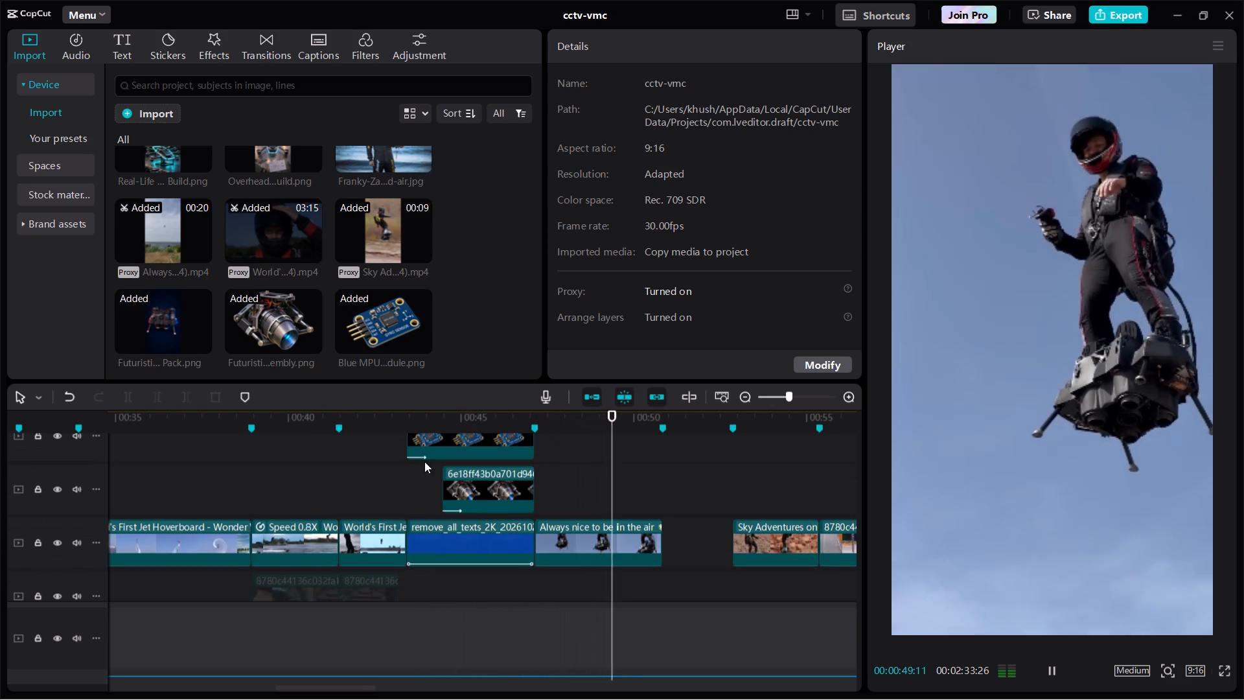
{"action": "left_click_drag", "start_coordinate": [384, 453], "coordinate": [468, 498]}
{"action": "left_click", "coordinate": [458, 554], "text": "ctrl"}
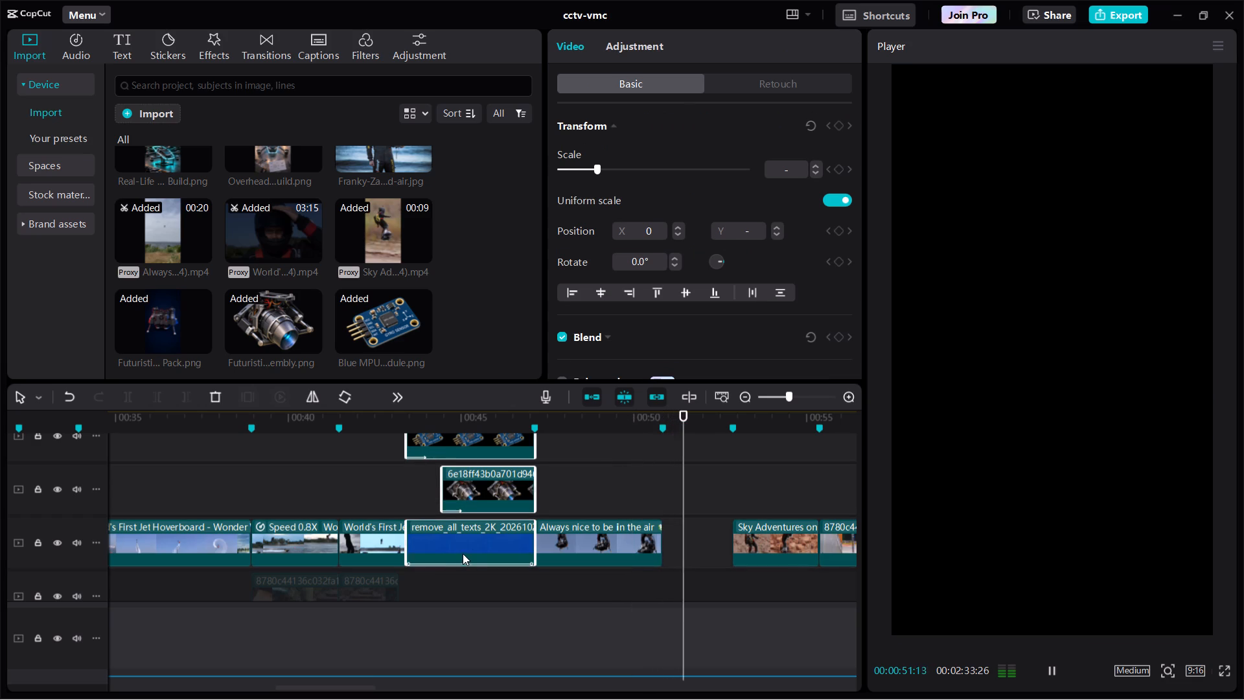
{"action": "left_click_drag", "start_coordinate": [472, 549], "coordinate": [474, 638]}
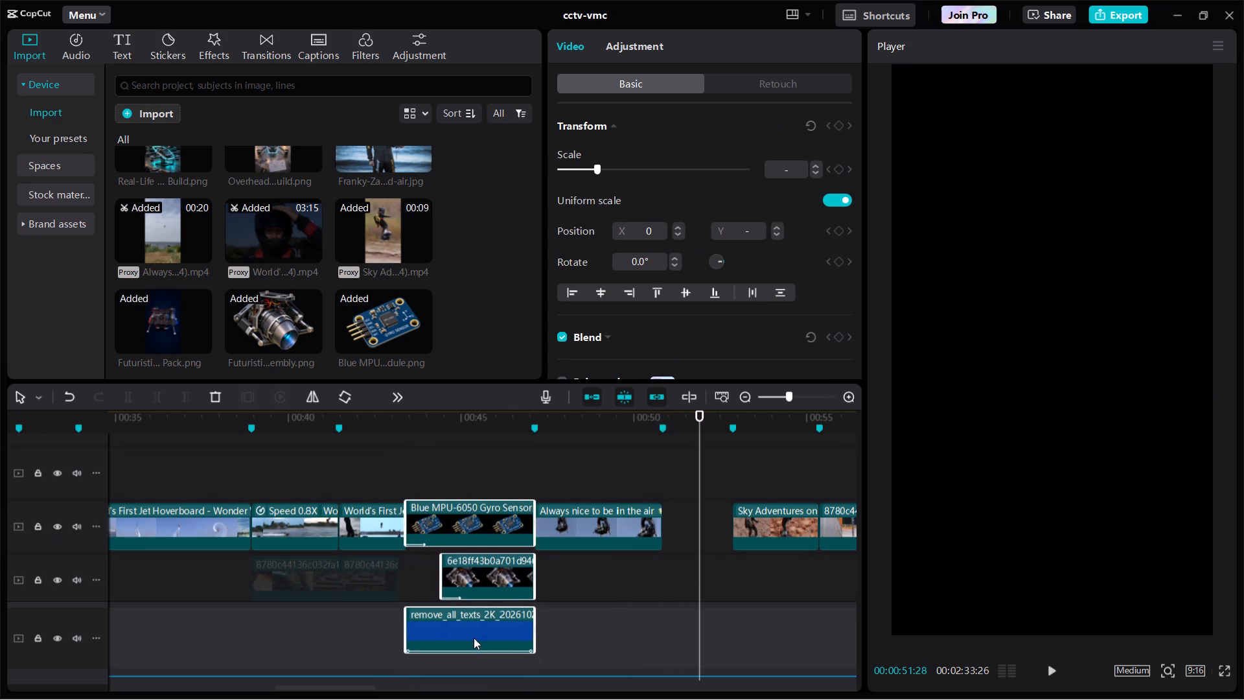
{"action": "left_click_drag", "start_coordinate": [474, 638], "coordinate": [474, 638]}
{"action": "scroll", "coordinate": [476, 471], "scroll_direction": "up", "scroll_amount": 1}
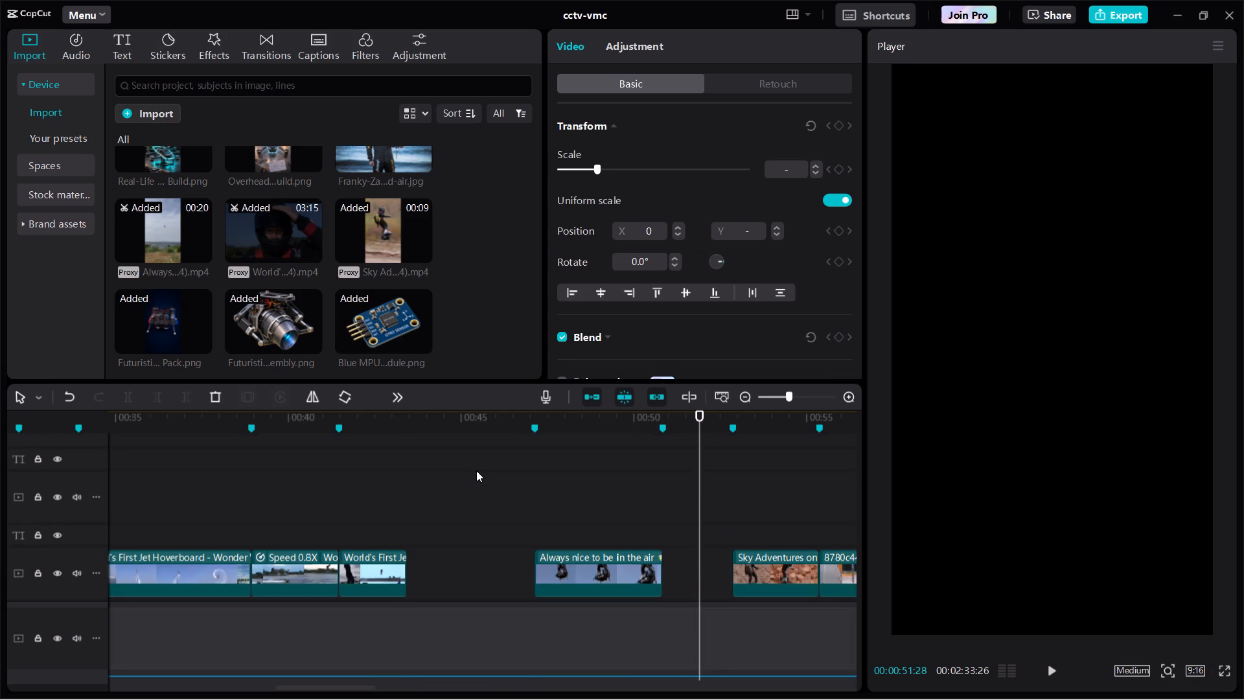
{"action": "key", "text": "ctrl+z"}
{"action": "scroll", "coordinate": [476, 471], "scroll_direction": "down", "scroll_amount": 1}
{"action": "scroll", "coordinate": [476, 471], "scroll_direction": "up", "scroll_amount": 1}
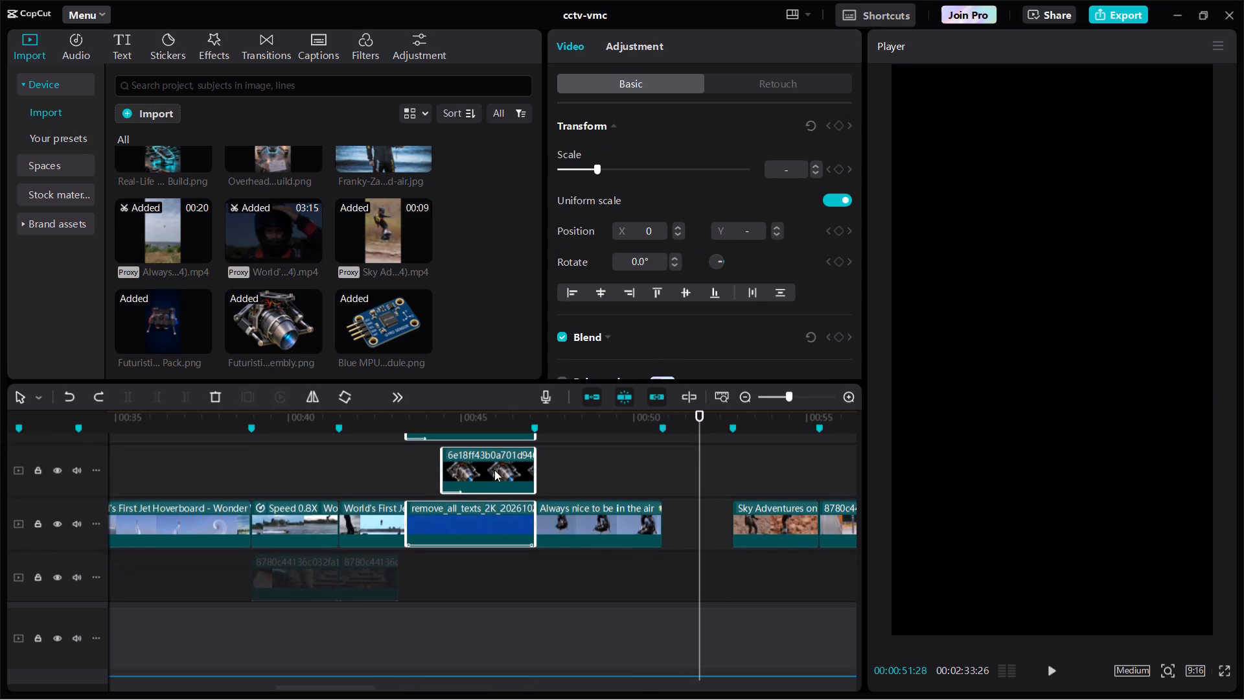
{"action": "left_click", "coordinate": [536, 422]}
{"action": "left_click", "coordinate": [535, 411]}
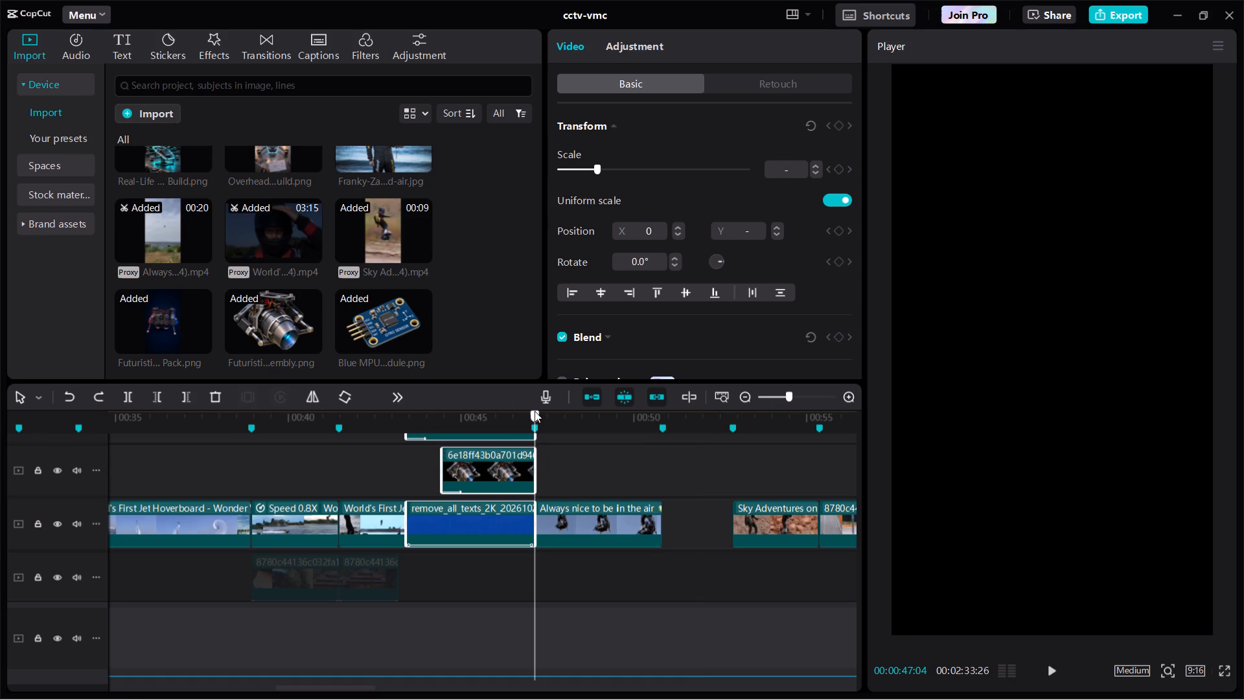
{"action": "left_click_drag", "start_coordinate": [476, 434], "coordinate": [481, 544]}
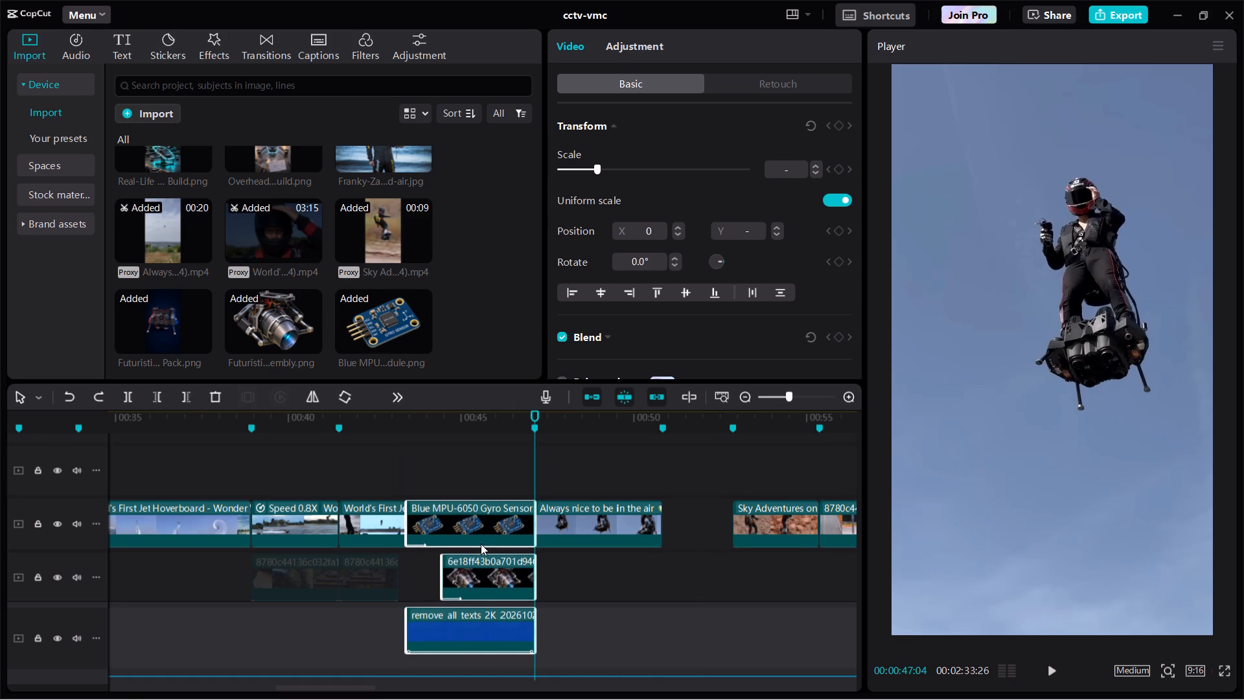
{"action": "left_click_drag", "start_coordinate": [481, 544], "coordinate": [480, 544]}
Play on past the moved clips and place the playhead at the start of the next gap, 00:00:50:25.
{"action": "key", "text": "space"}
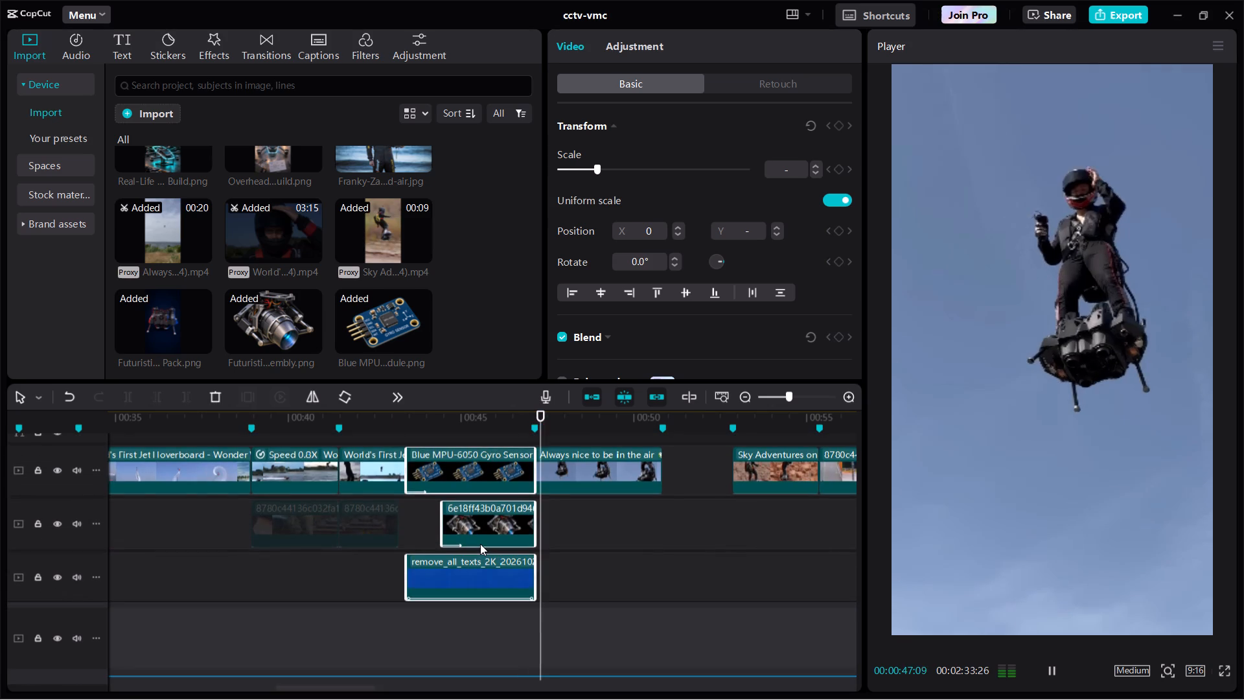
{"action": "scroll", "coordinate": [480, 544], "scroll_direction": "left", "scroll_amount": 1}
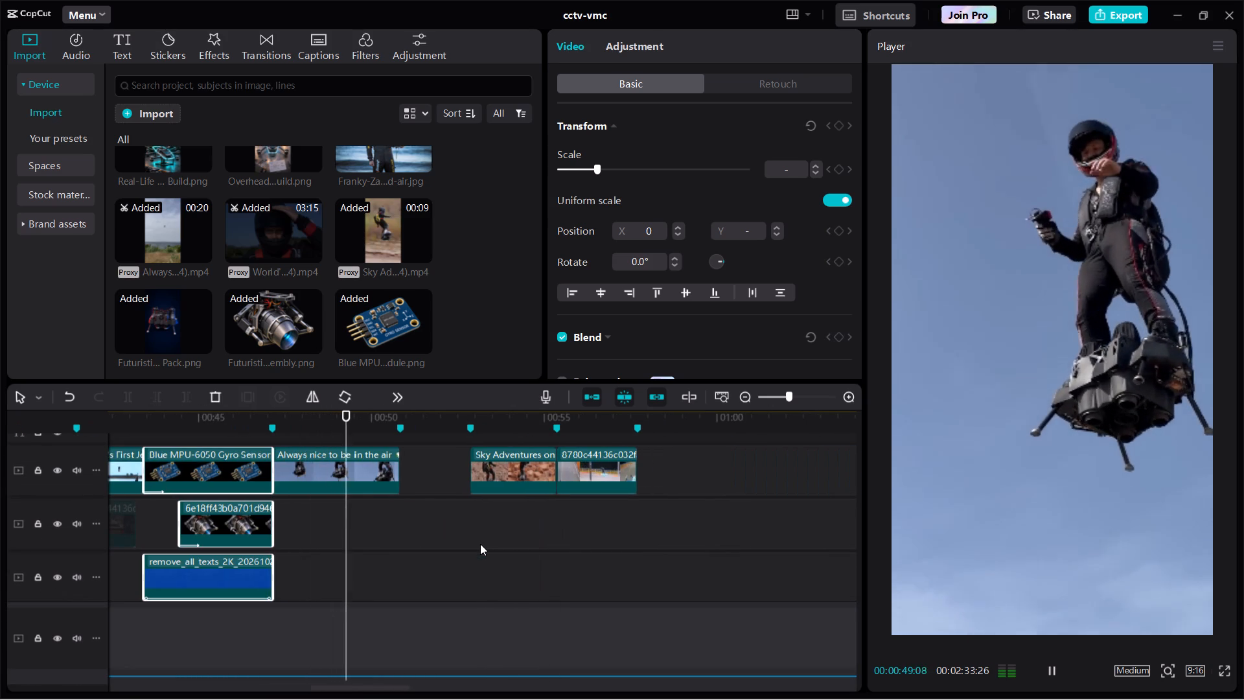
{"action": "left_click", "coordinate": [381, 527]}
{"action": "left_click_drag", "start_coordinate": [381, 527], "coordinate": [397, 524]}
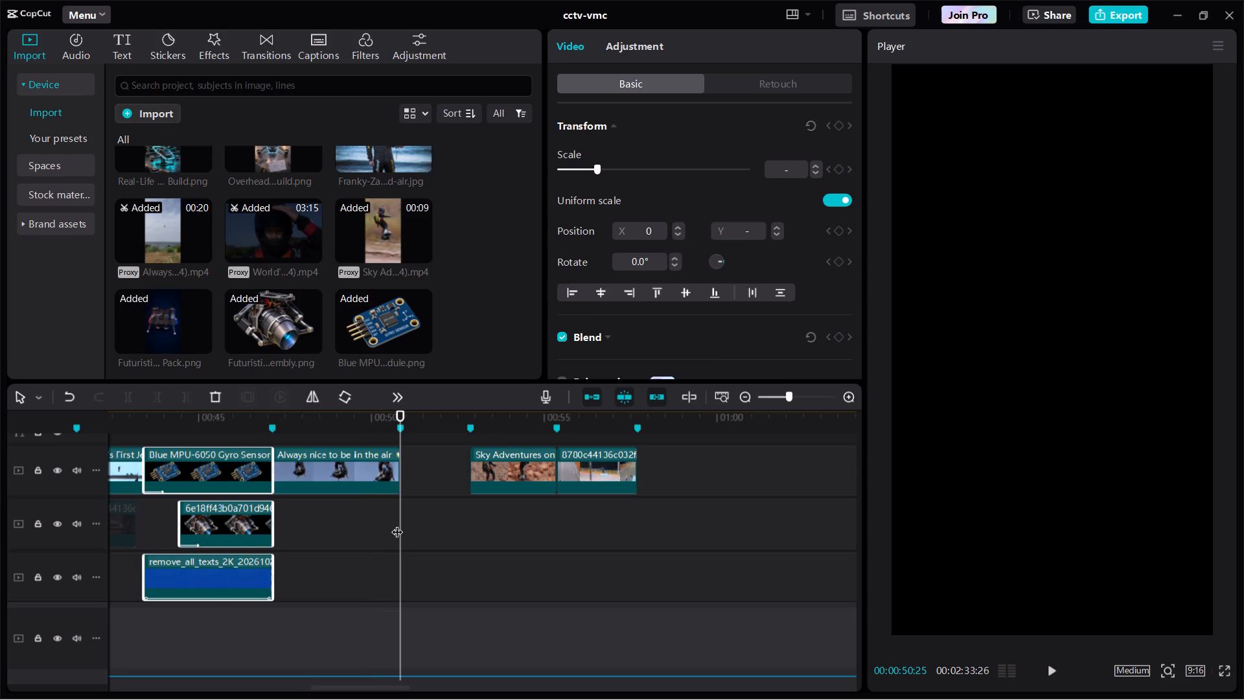
{"action": "key", "text": "alt+Tab"}
{"action": "key", "text": "alt+Tab"}
{"action": "scroll", "coordinate": [1013, 530], "scroll_direction": "down", "scroll_amount": 1}
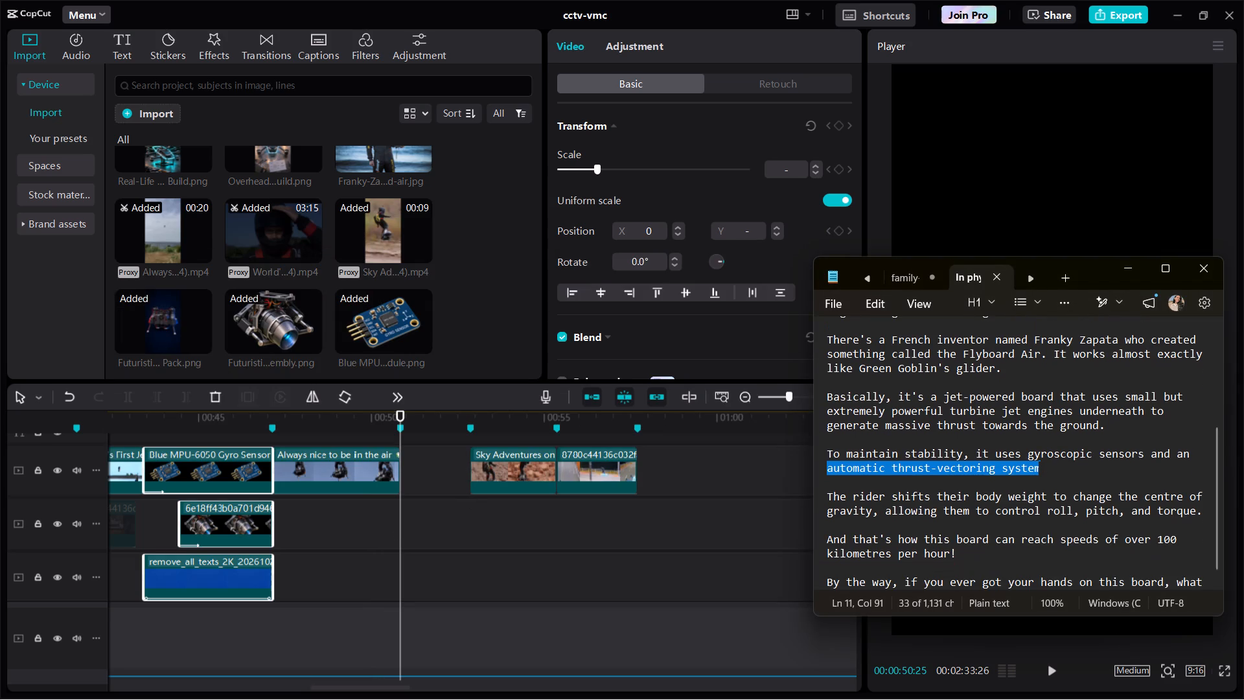
{"action": "scroll", "coordinate": [1065, 507], "scroll_direction": "down", "scroll_amount": 1}
{"action": "scroll", "coordinate": [1065, 507], "scroll_direction": "up", "scroll_amount": 1, "text": "ctrl"}
{"action": "scroll", "coordinate": [1065, 507], "scroll_direction": "down", "scroll_amount": 1, "text": "ctrl"}
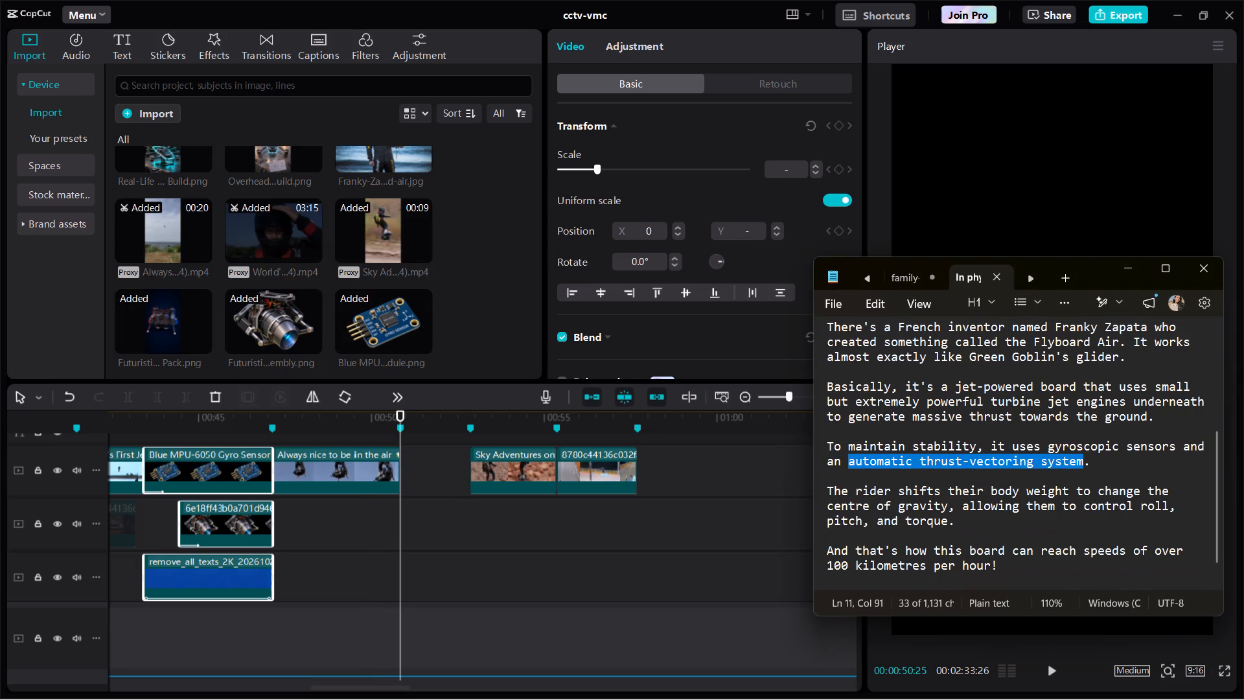
{"action": "left_click", "coordinate": [834, 489]}
{"action": "left_click_drag", "start_coordinate": [834, 489], "coordinate": [963, 524]}
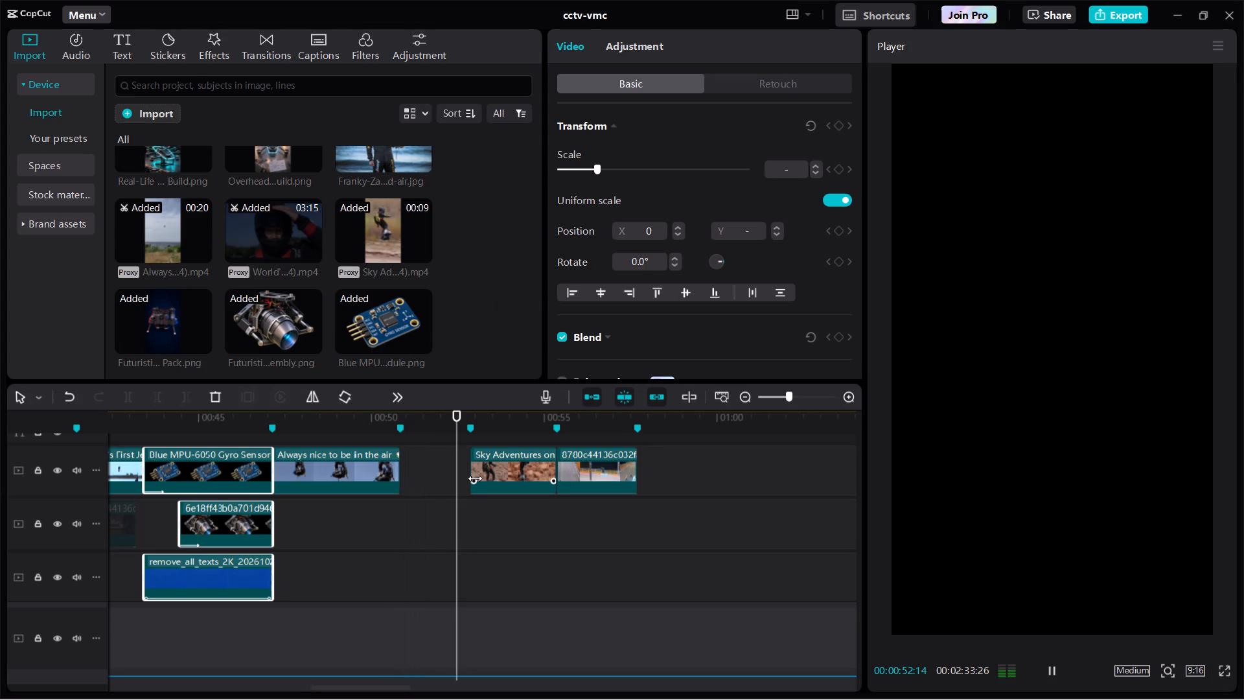
{"action": "left_click", "coordinate": [350, 517]}
{"action": "left_click_drag", "start_coordinate": [350, 517], "coordinate": [222, 504]}
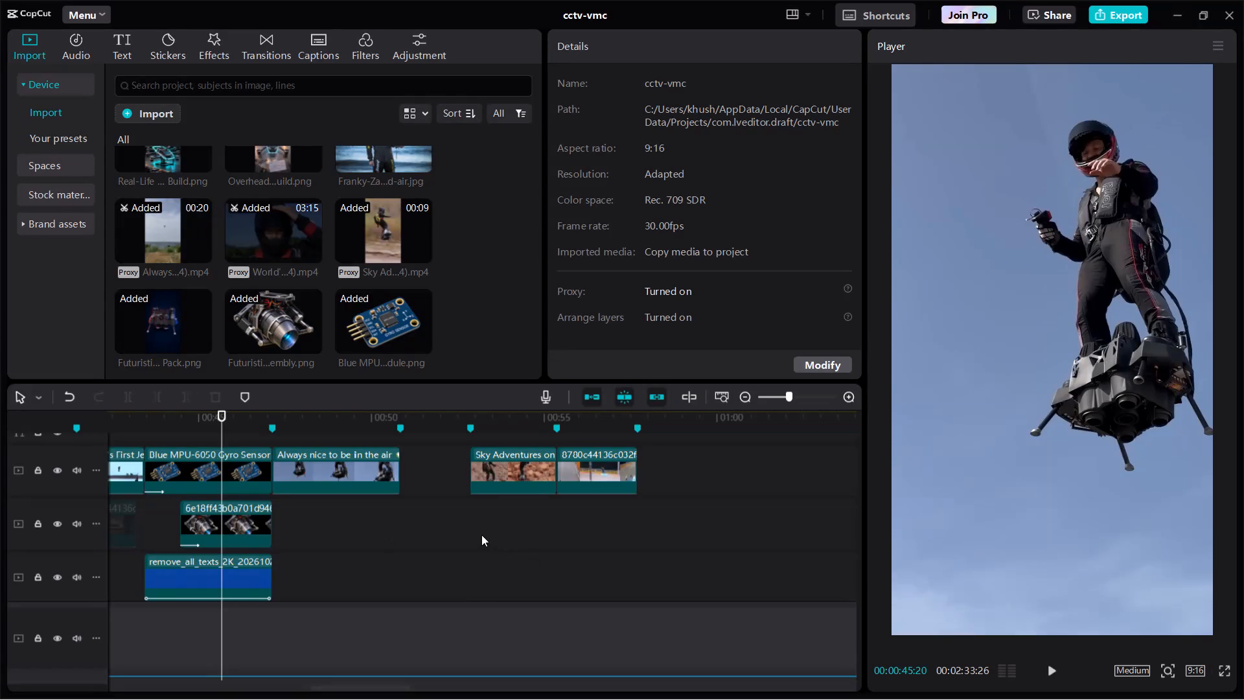
{"action": "left_click", "coordinate": [481, 535]}
{"action": "left_click_drag", "start_coordinate": [481, 535], "coordinate": [637, 535]}
{"action": "scroll", "coordinate": [637, 535], "scroll_direction": "down", "scroll_amount": 3}
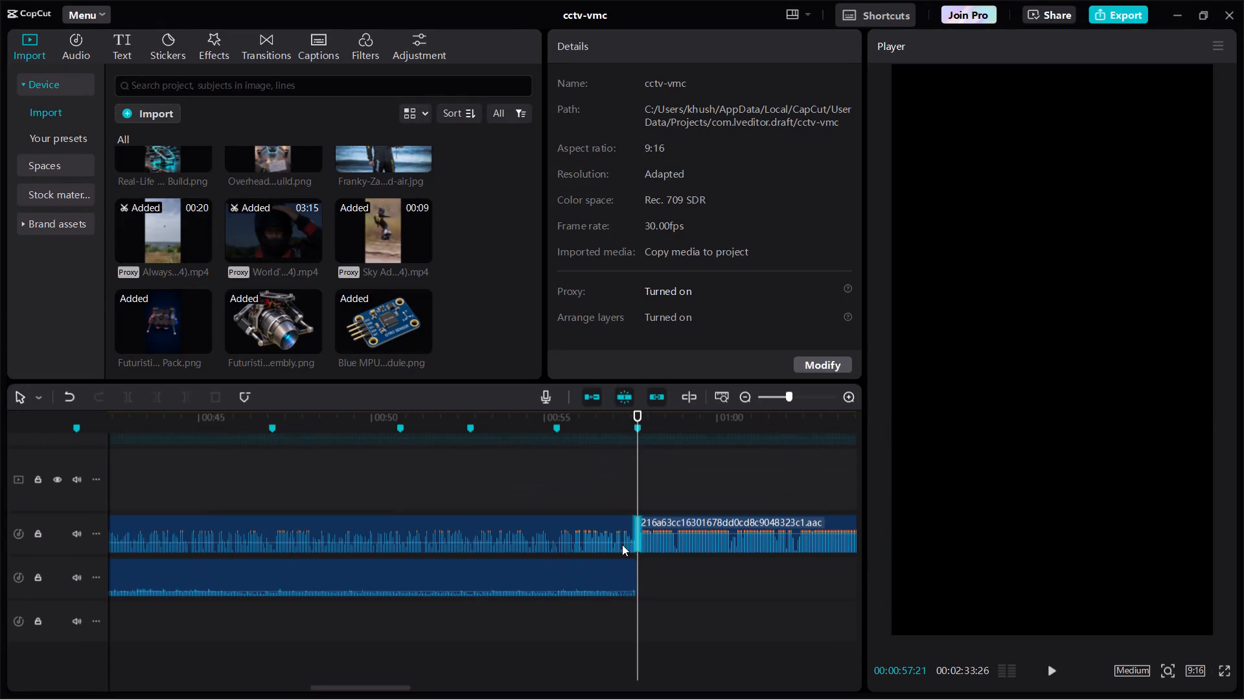
{"action": "scroll", "coordinate": [712, 552], "scroll_direction": "left", "scroll_amount": 1}
{"action": "left_click", "coordinate": [593, 543]}
{"action": "key", "text": "Delete"}
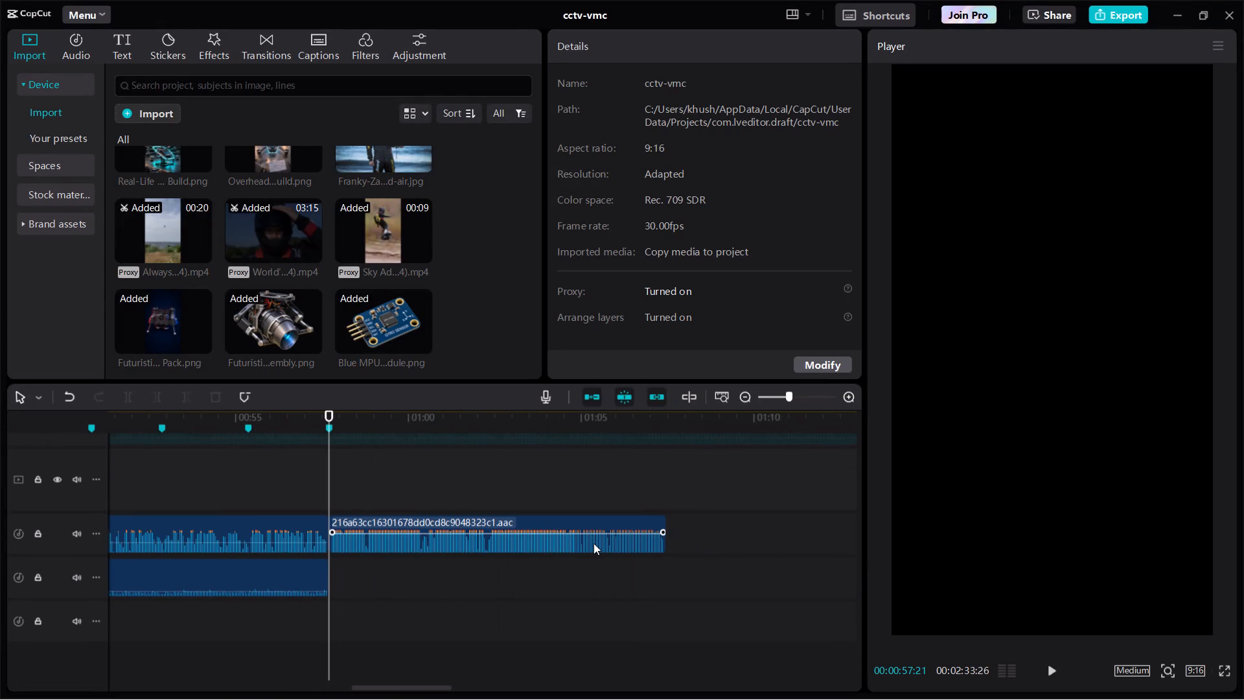
Return the playhead to the video's start and look over the clips and overlays along the timeline.
{"action": "scroll", "coordinate": [534, 542], "scroll_direction": "up", "scroll_amount": 2}
{"action": "scroll", "coordinate": [467, 566], "scroll_direction": "down", "scroll_amount": 1}
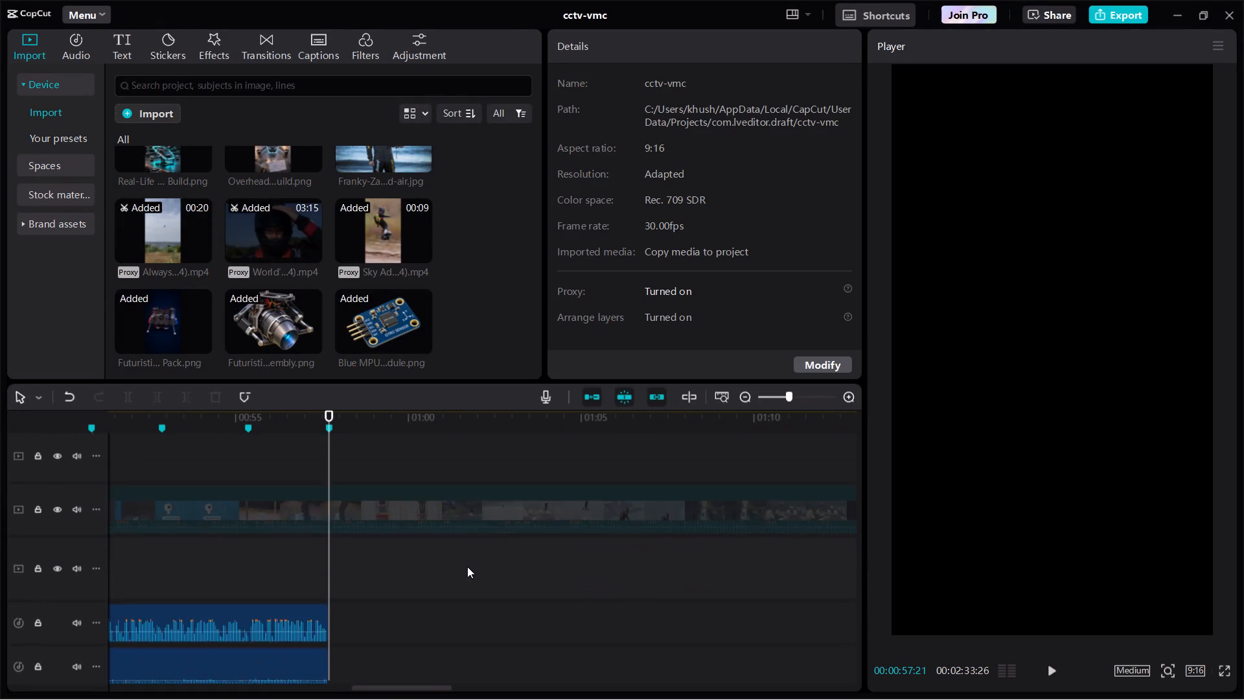
{"action": "scroll", "coordinate": [467, 566], "scroll_direction": "down", "scroll_amount": 1}
{"action": "scroll", "coordinate": [262, 561], "scroll_direction": "up", "scroll_amount": 10}
{"action": "scroll", "coordinate": [262, 561], "scroll_direction": "down", "scroll_amount": 1, "text": "ctrl"}
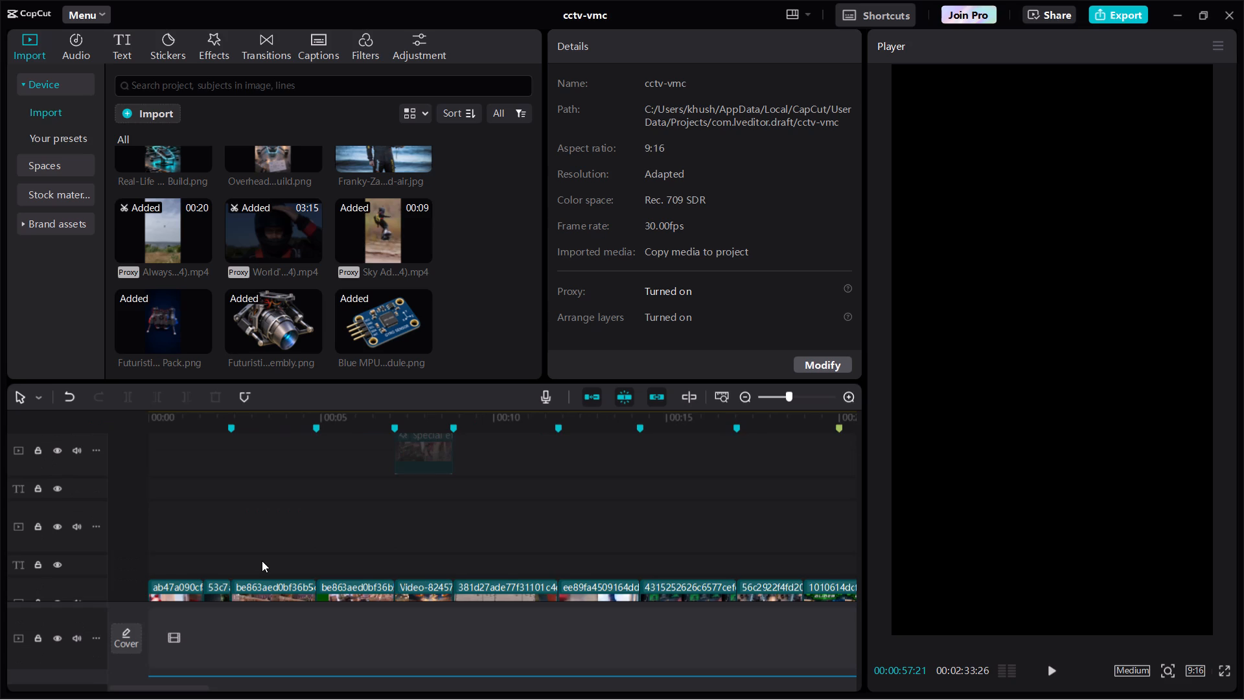
{"action": "scroll", "coordinate": [262, 561], "scroll_direction": "down", "scroll_amount": 1, "text": "ctrl"}
{"action": "left_click", "coordinate": [218, 541]}
{"action": "left_click_drag", "start_coordinate": [218, 541], "coordinate": [108, 550]}
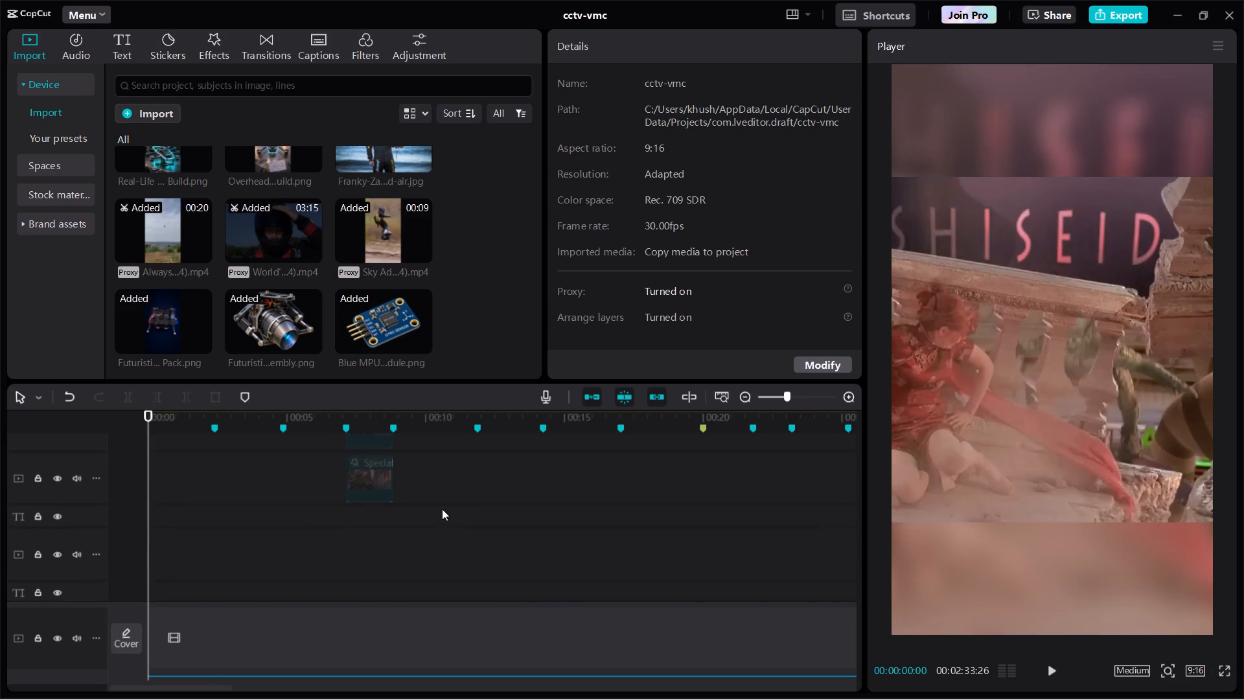
{"action": "scroll", "coordinate": [442, 509], "scroll_direction": "down", "scroll_amount": 9, "text": "ctrl"}
{"action": "scroll", "coordinate": [517, 512], "scroll_direction": "up", "scroll_amount": 1}
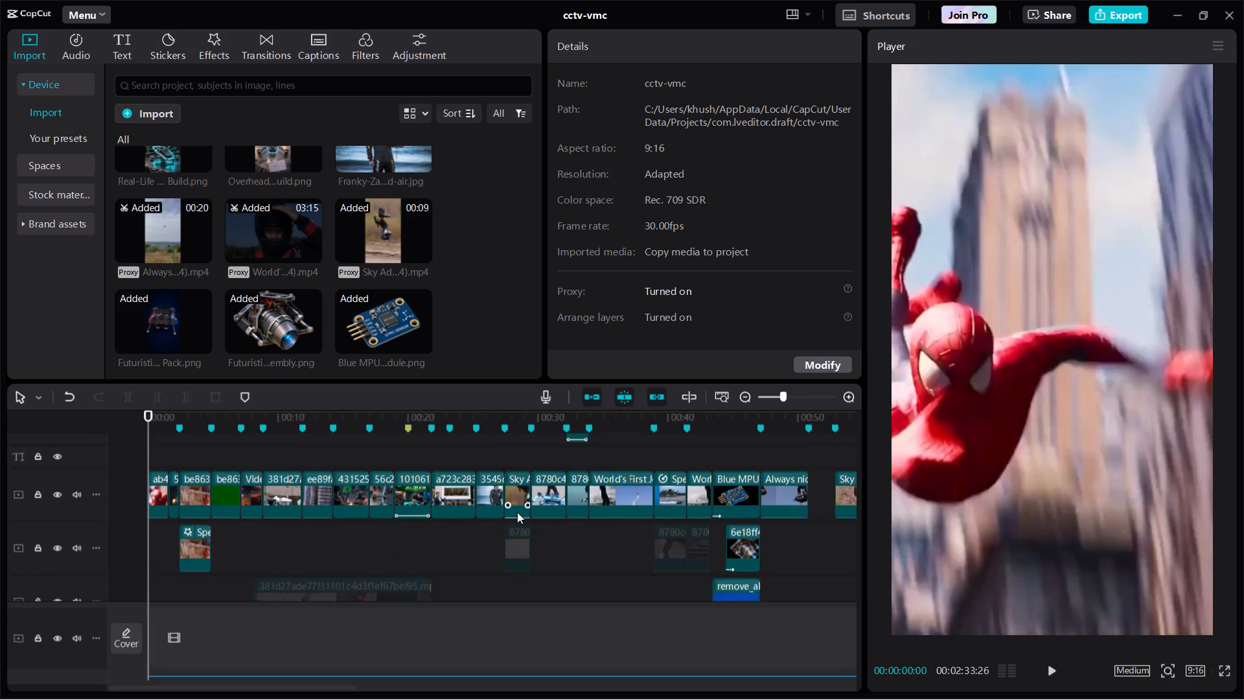
Play the jet-boots overlay segment from about 00:00:32 to its end.
{"action": "left_click", "coordinate": [576, 551]}
{"action": "left_click_drag", "start_coordinate": [576, 551], "coordinate": [566, 549]}
{"action": "key", "text": "space"}
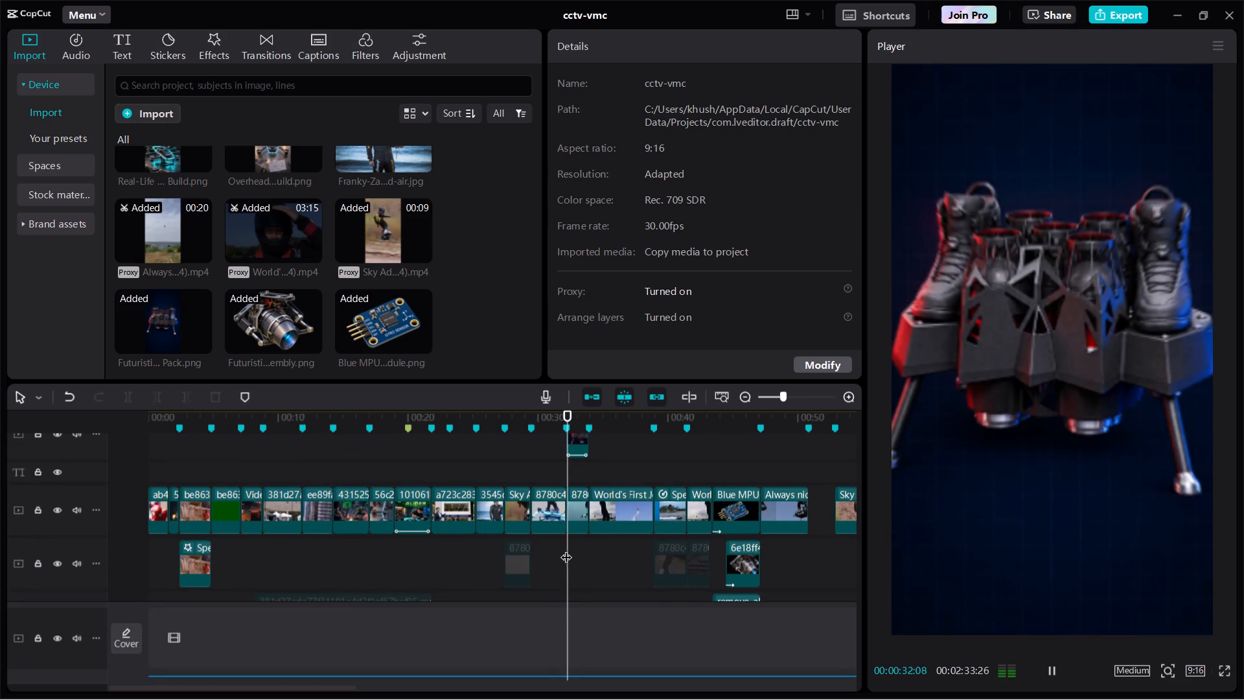
{"action": "scroll", "coordinate": [566, 549], "scroll_direction": "up", "scroll_amount": 5, "text": "ctrl"}
{"action": "key", "text": "space"}
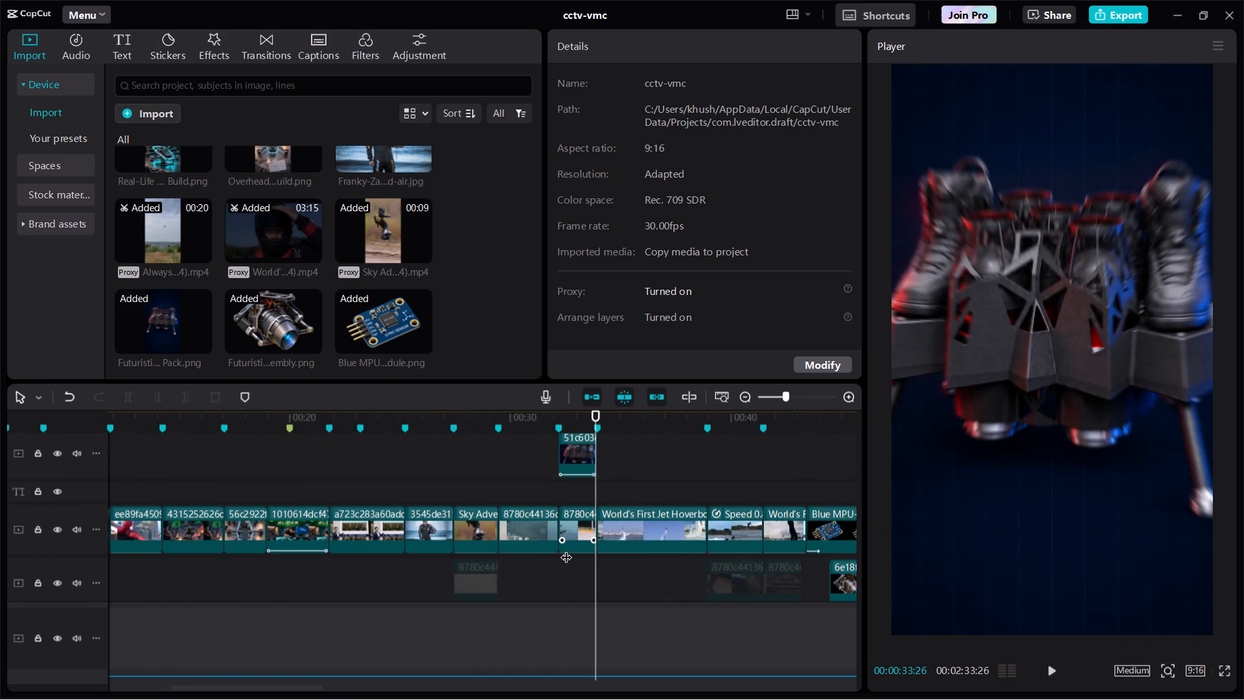
Replace the 8780c44… clip under the jet-boots overlay by deleting it and moving the overlay down into its gap.
{"action": "left_click", "coordinate": [566, 546]}
{"action": "left_click_drag", "start_coordinate": [574, 541], "coordinate": [659, 456]}
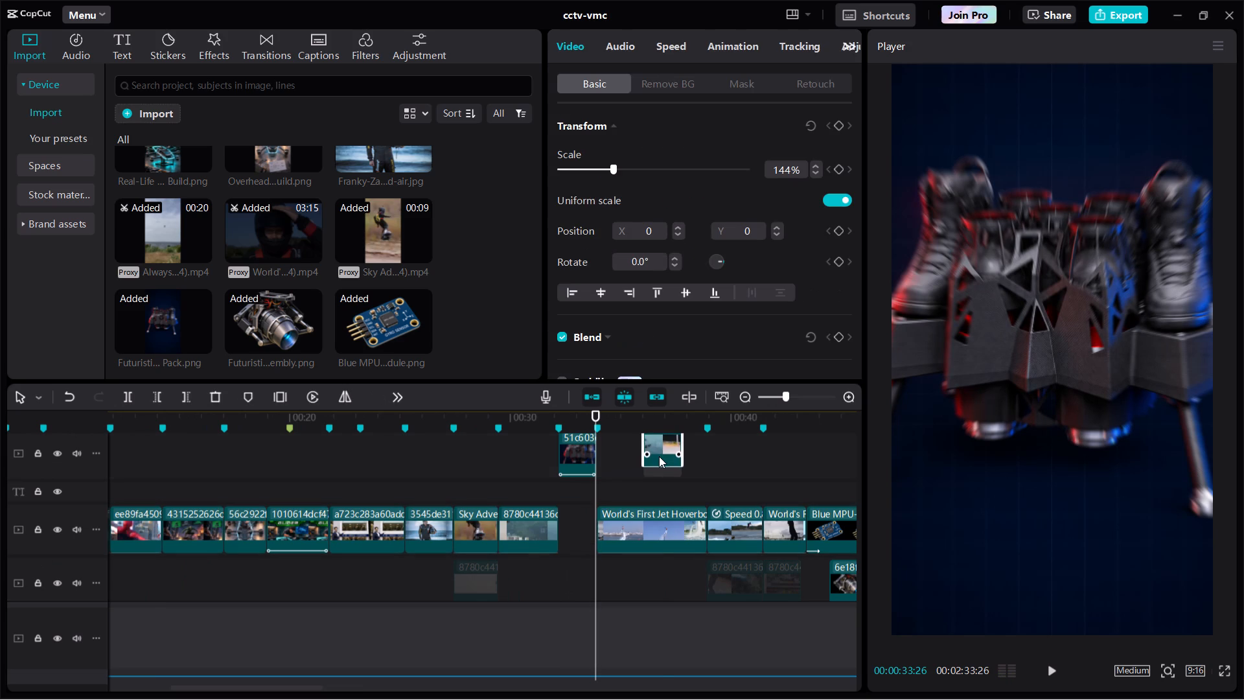
{"action": "left_click", "coordinate": [662, 423]}
{"action": "left_click", "coordinate": [662, 423]}
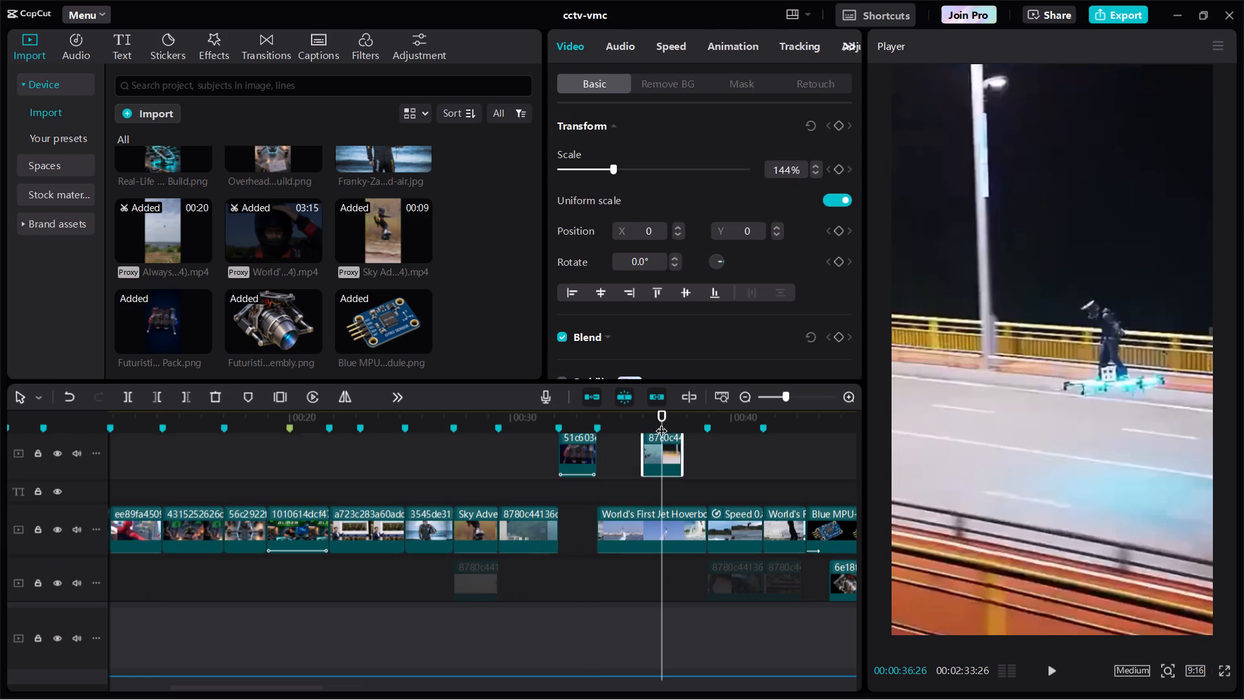
{"action": "key", "text": "Delete"}
{"action": "left_click_drag", "start_coordinate": [577, 450], "coordinate": [578, 522]}
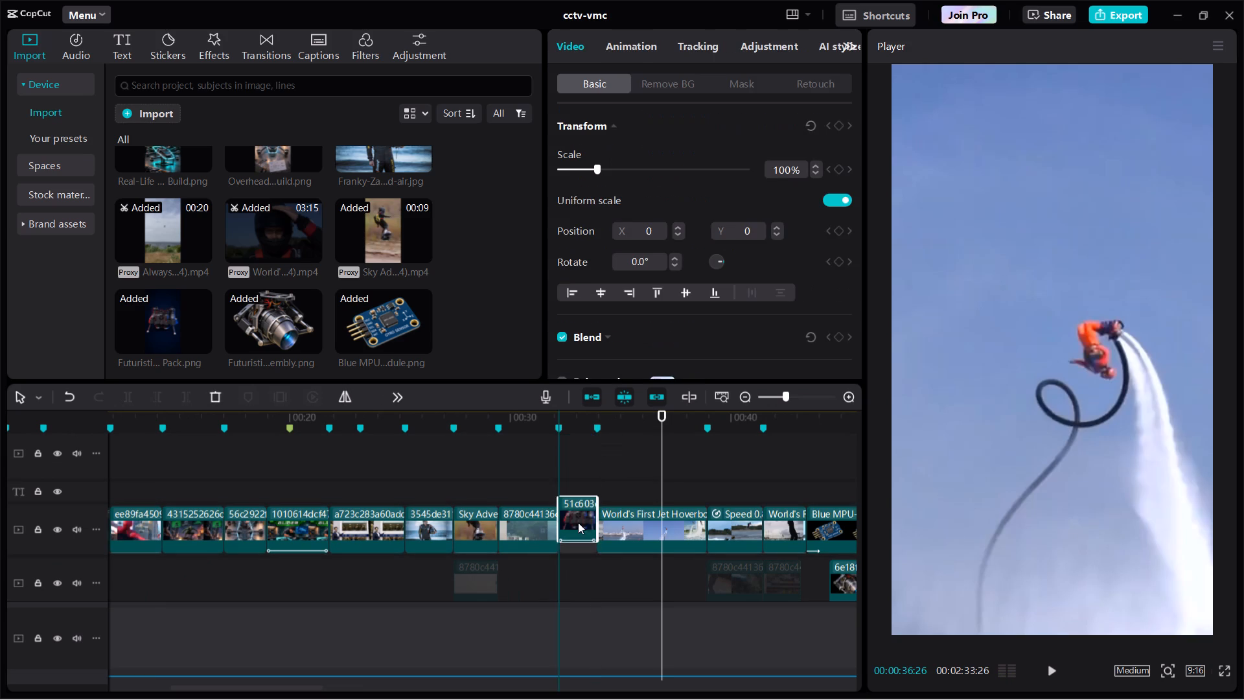
{"action": "left_click_drag", "start_coordinate": [578, 522], "coordinate": [579, 532]}
Play the timeline from 00:00:32:06 through the gyro sensor and nozzle segment, stopping at 00:00:48:01.
{"action": "double_click", "coordinate": [559, 520]}
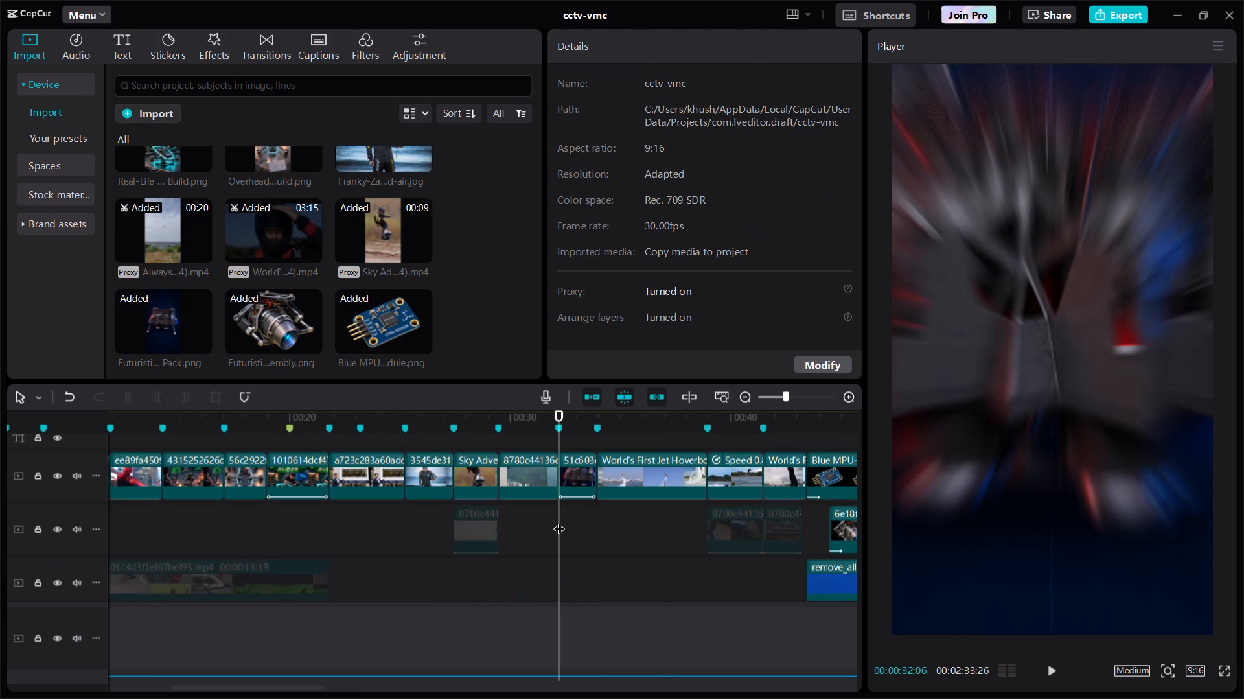
{"action": "key", "text": "space"}
{"action": "scroll", "coordinate": [559, 520], "scroll_direction": "left", "scroll_amount": 1}
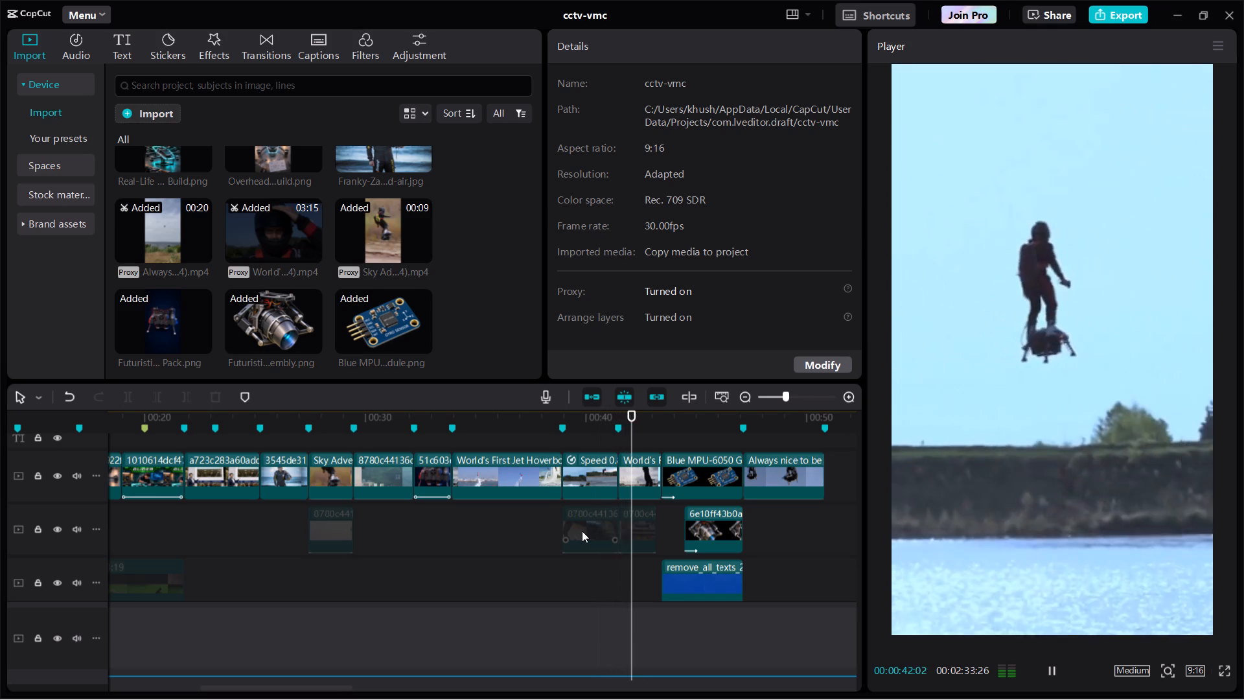
{"action": "scroll", "coordinate": [582, 531], "scroll_direction": "left", "scroll_amount": 1}
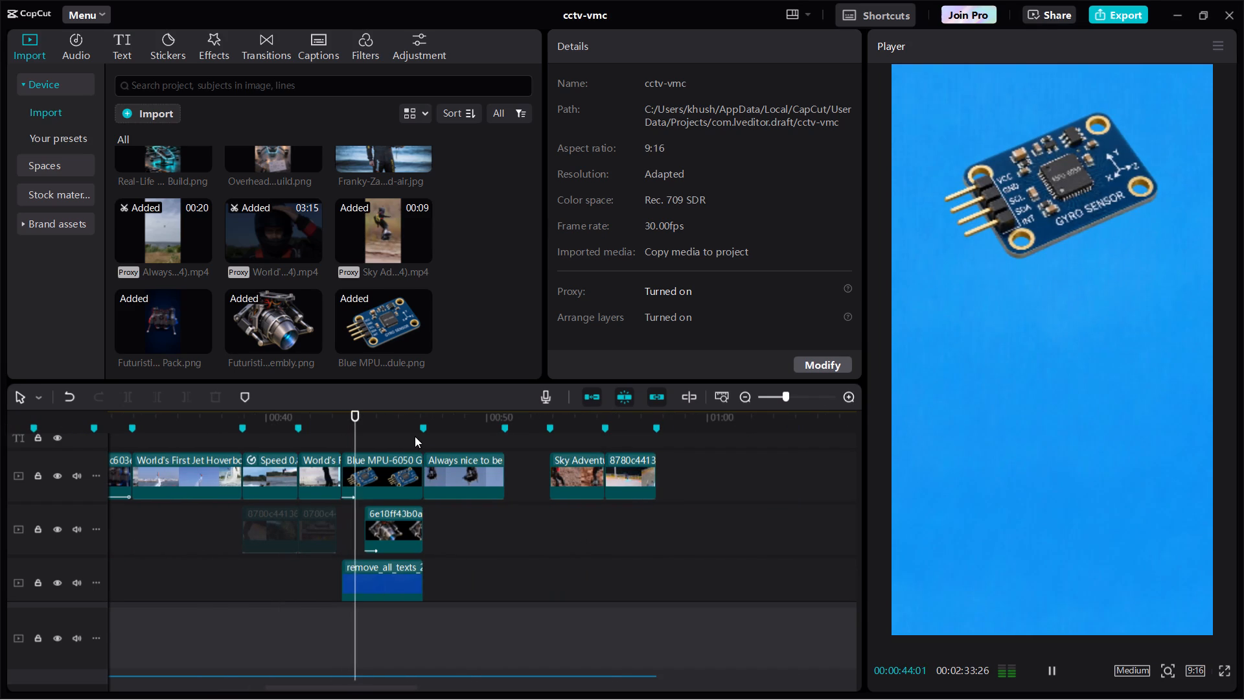
{"action": "double_click", "coordinate": [414, 436]}
{"action": "key", "text": "space"}
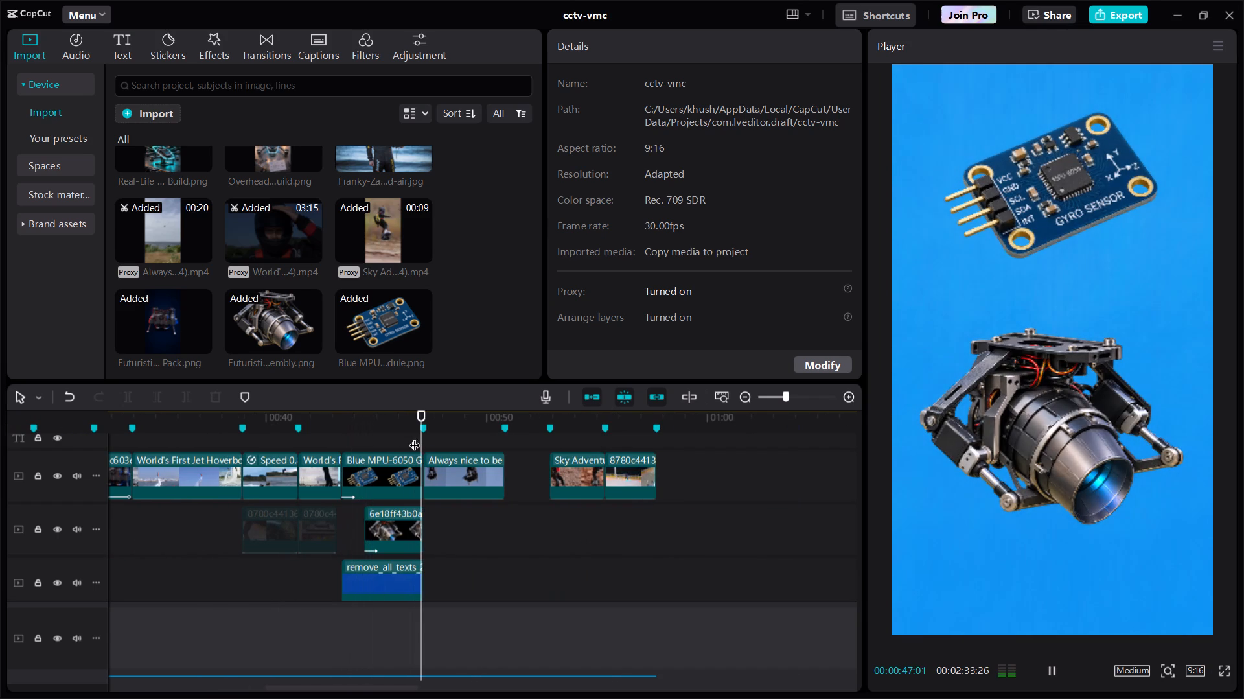
{"action": "key", "text": "space"}
Browse the imported media from the beginning of the library.
{"action": "scroll", "coordinate": [308, 220], "scroll_direction": "up", "scroll_amount": 14}
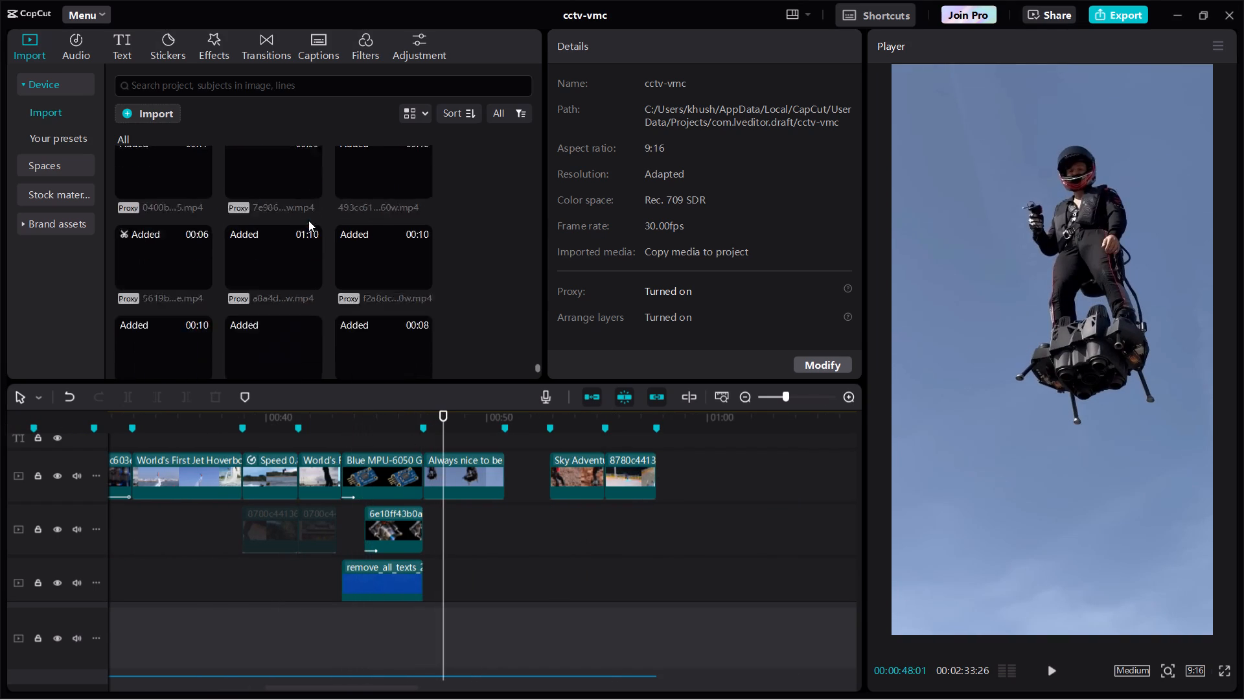
{"action": "scroll", "coordinate": [308, 220], "scroll_direction": "up", "scroll_amount": 13}
{"action": "left_click_drag", "start_coordinate": [537, 343], "coordinate": [530, 191]}
{"action": "scroll", "coordinate": [405, 279], "scroll_direction": "up", "scroll_amount": 1}
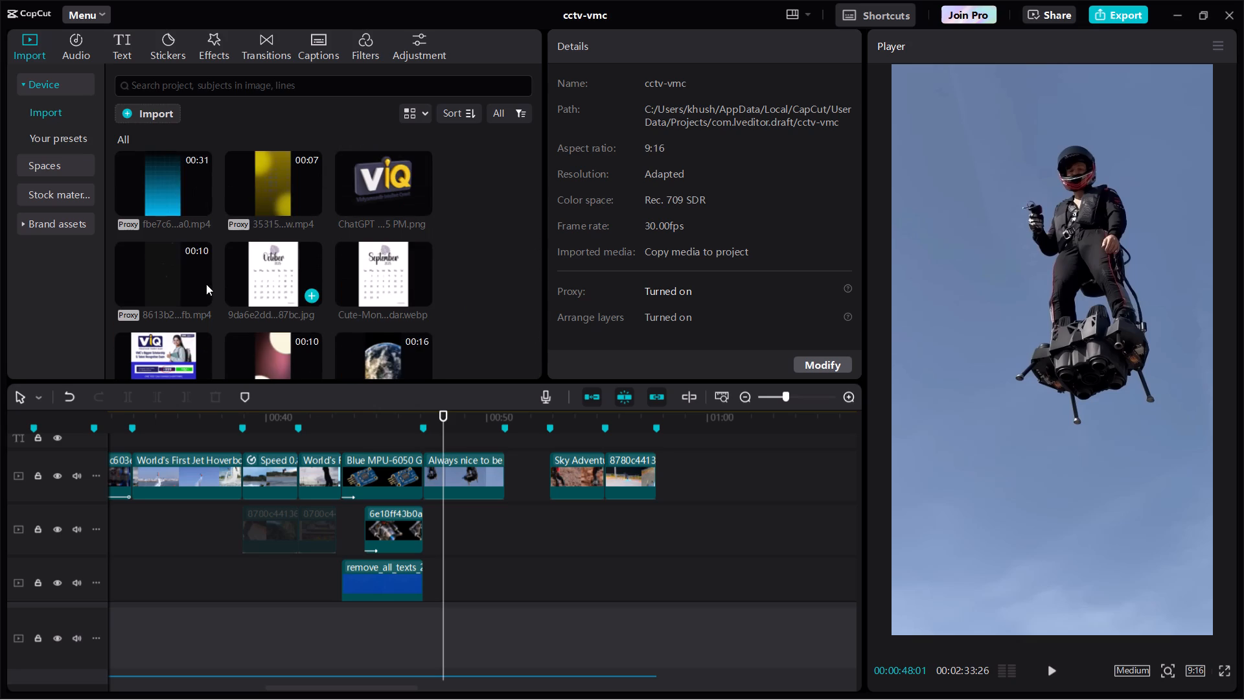